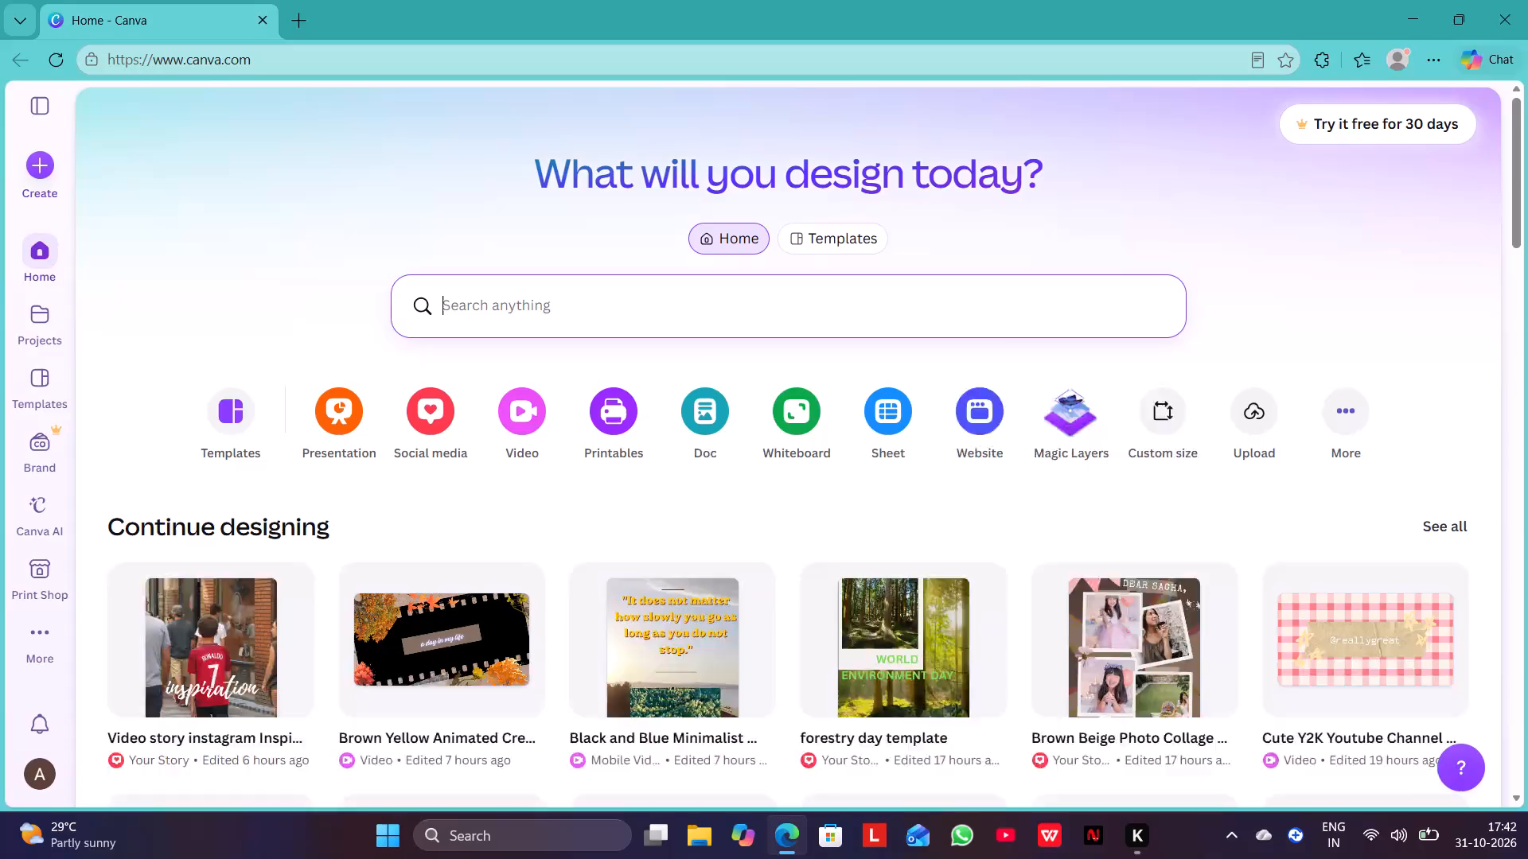
Search for "video templates" from the home page.
type("videp")
key("BackSpace")
type("o templates")
key("Return")
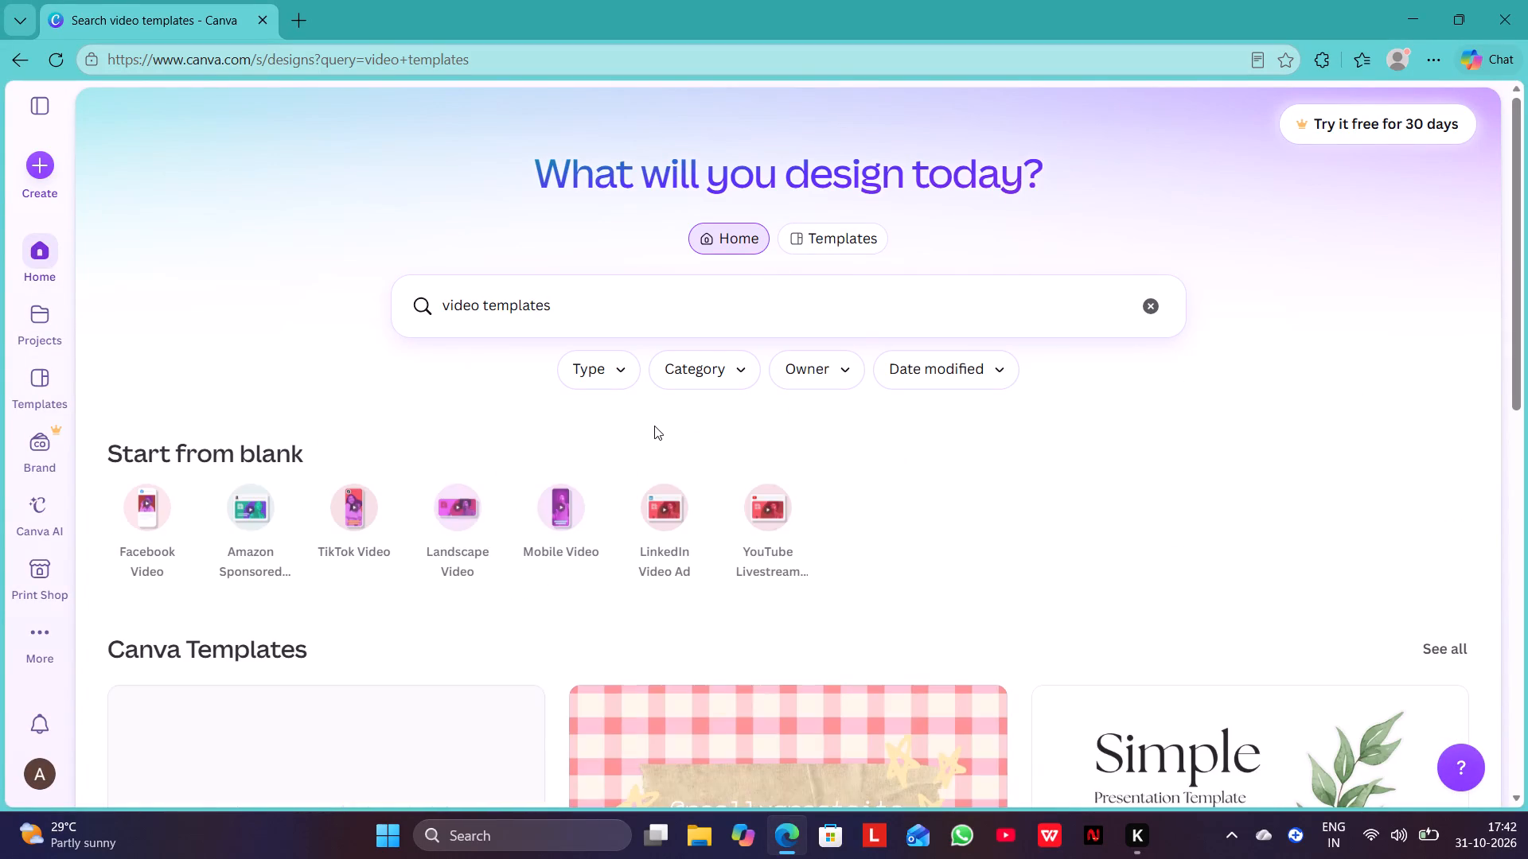
Look through the initial template results and preview the Green Simple Presentation Template, closing its preview again.
scroll(806, 485, "down", 3)
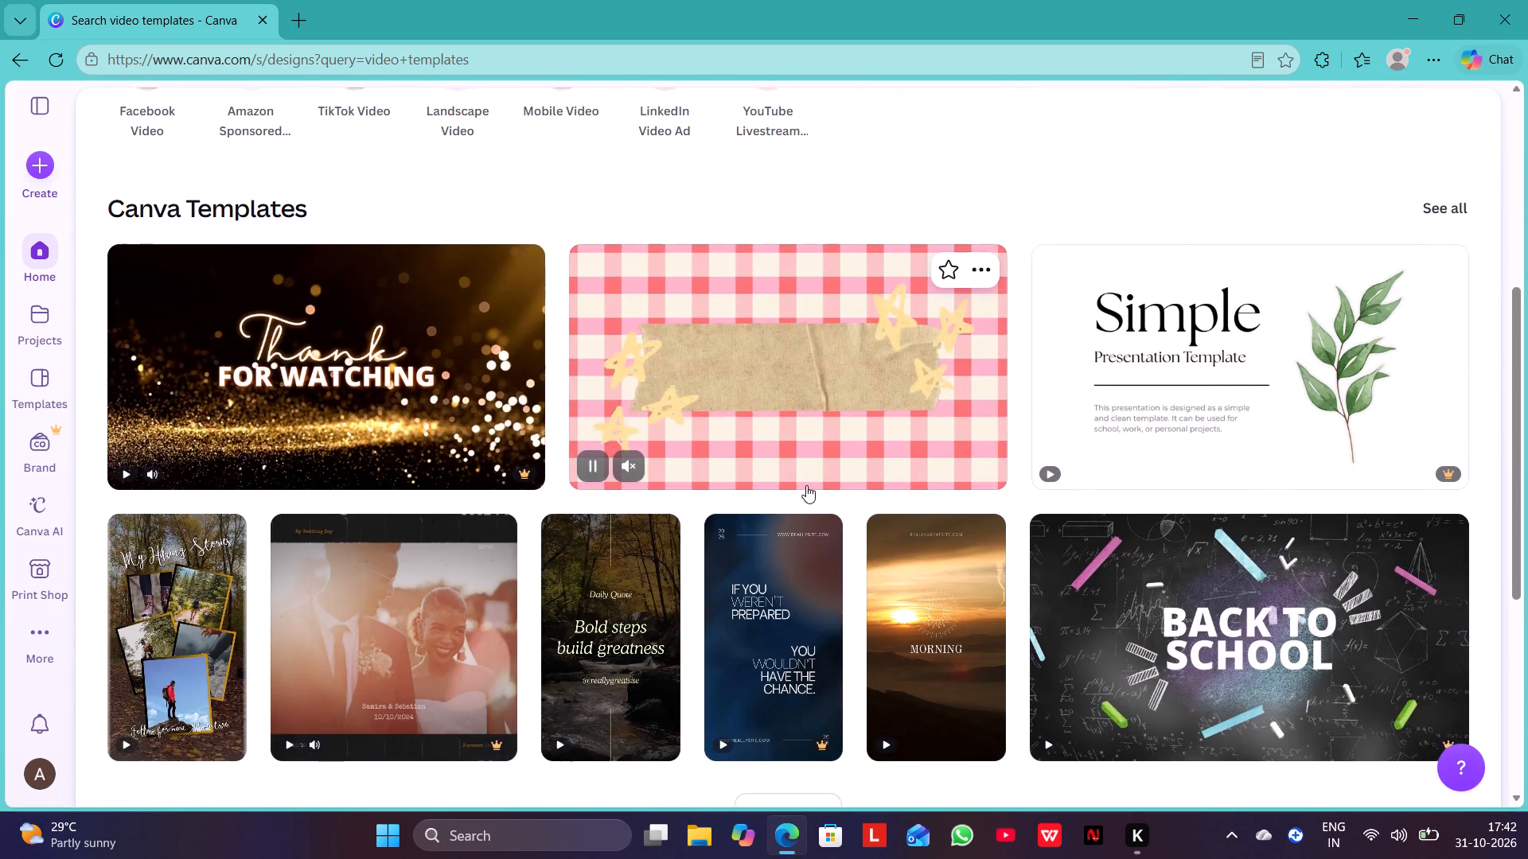
scroll(806, 485, "down", 4)
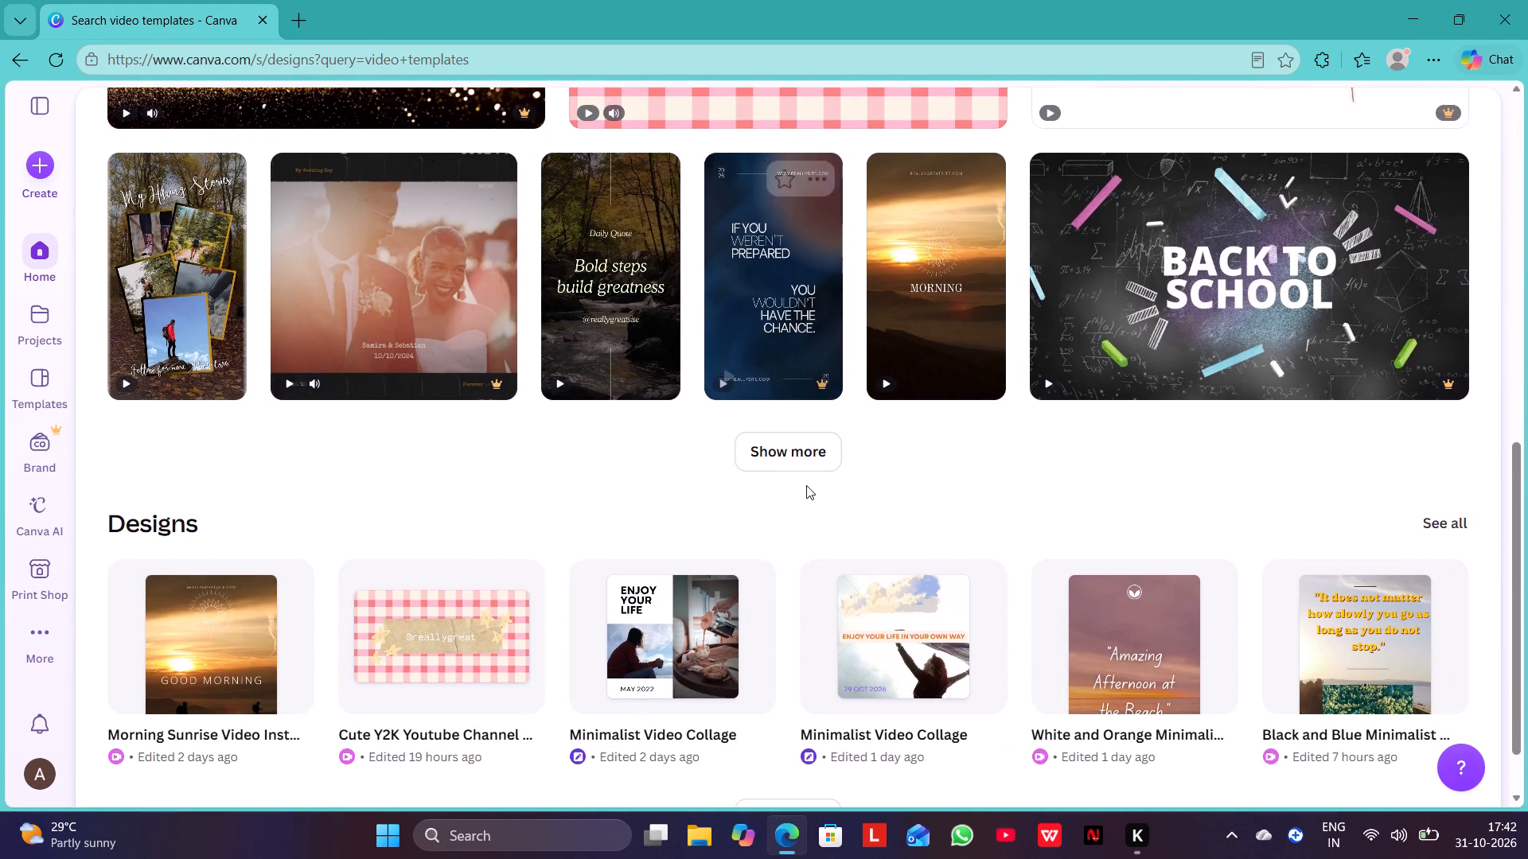
scroll(806, 485, "down", 3)
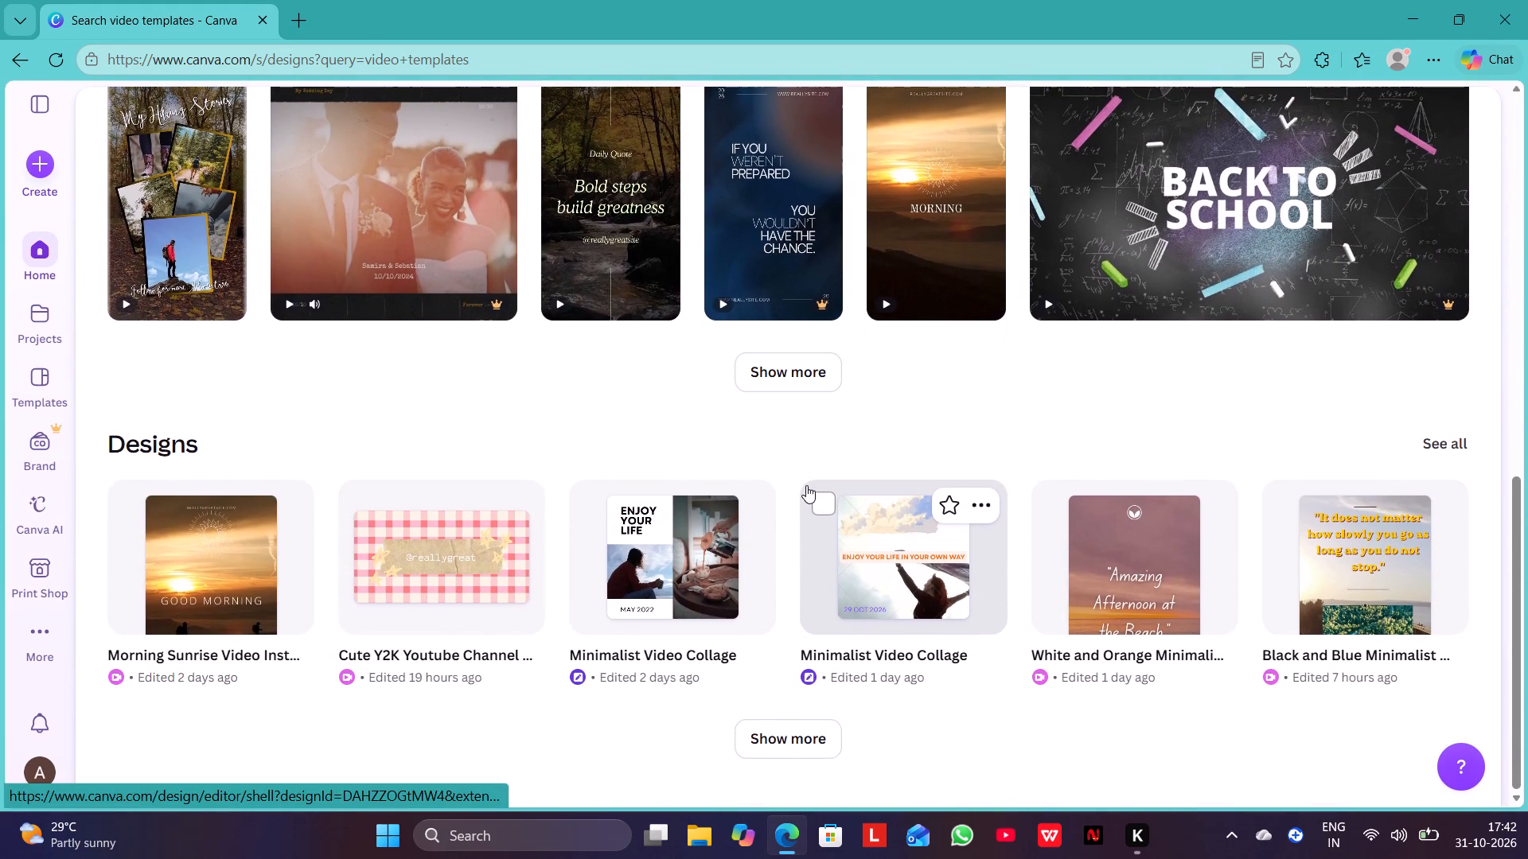
scroll(806, 485, "up", 3)
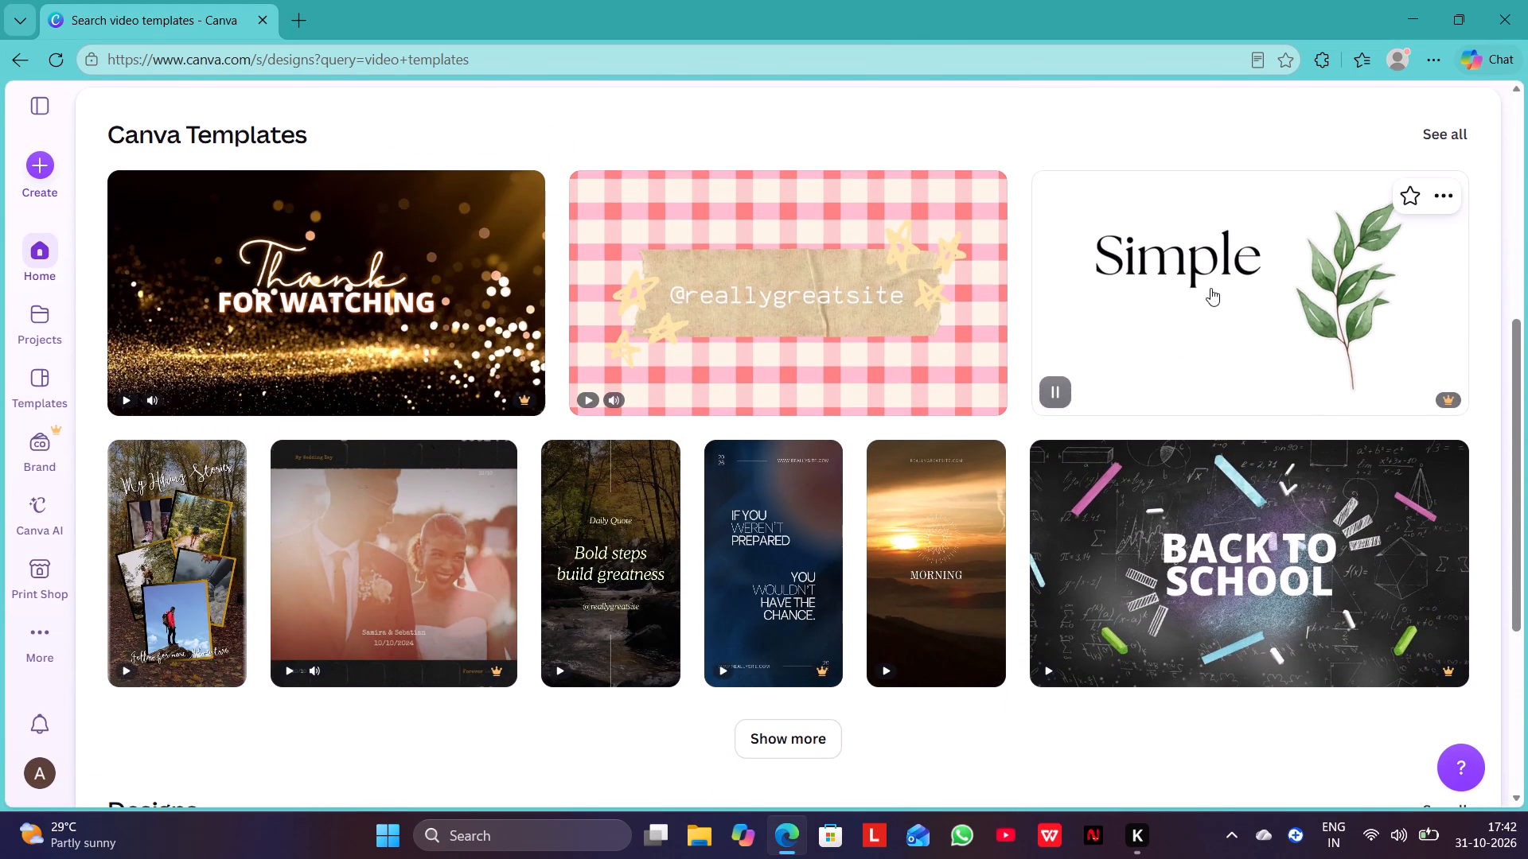
left_click(1210, 288)
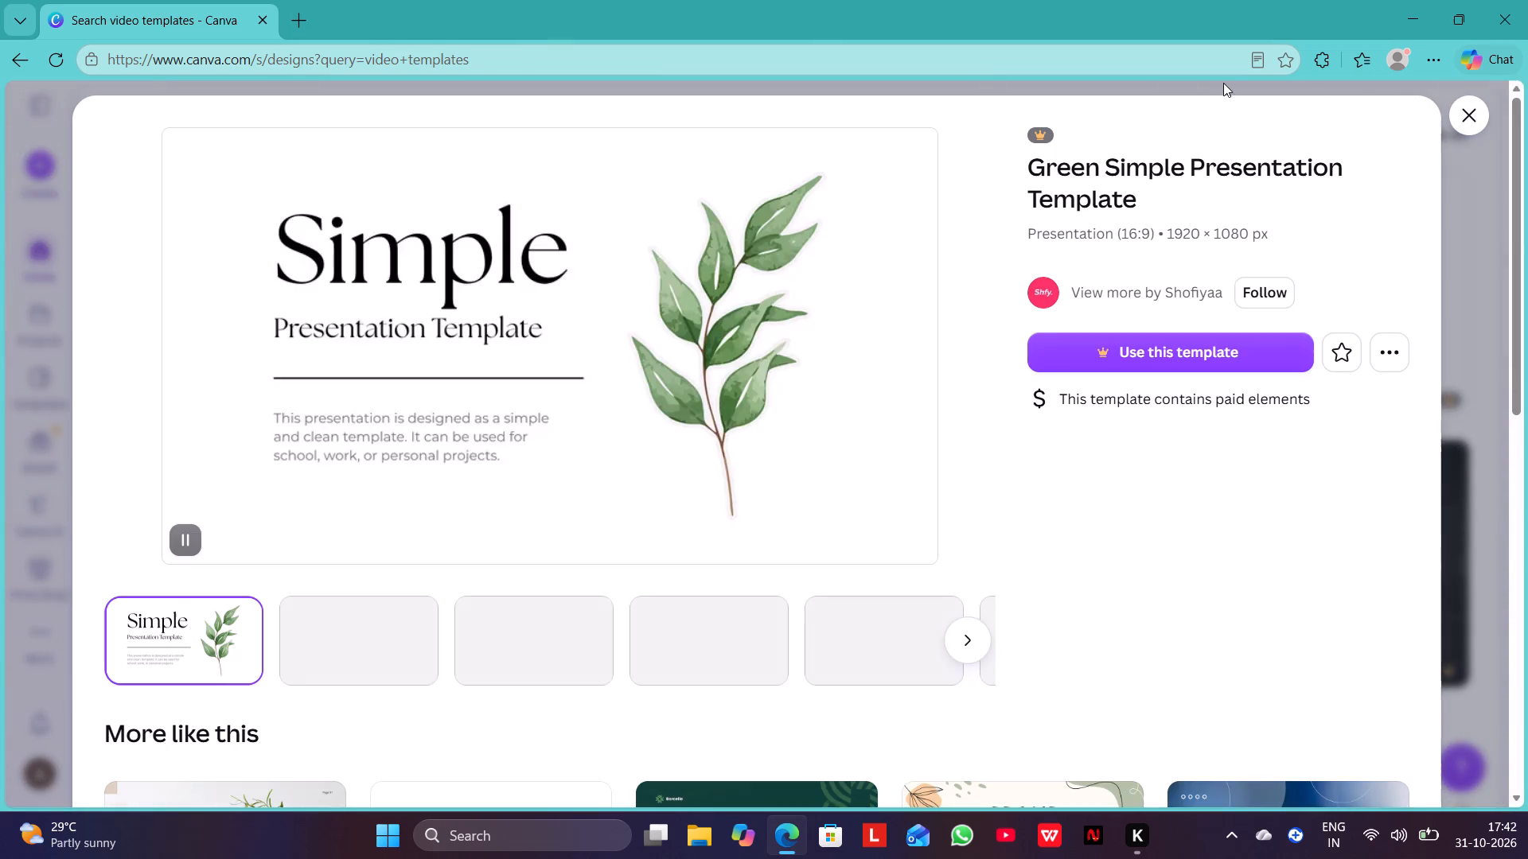
left_click(1471, 122)
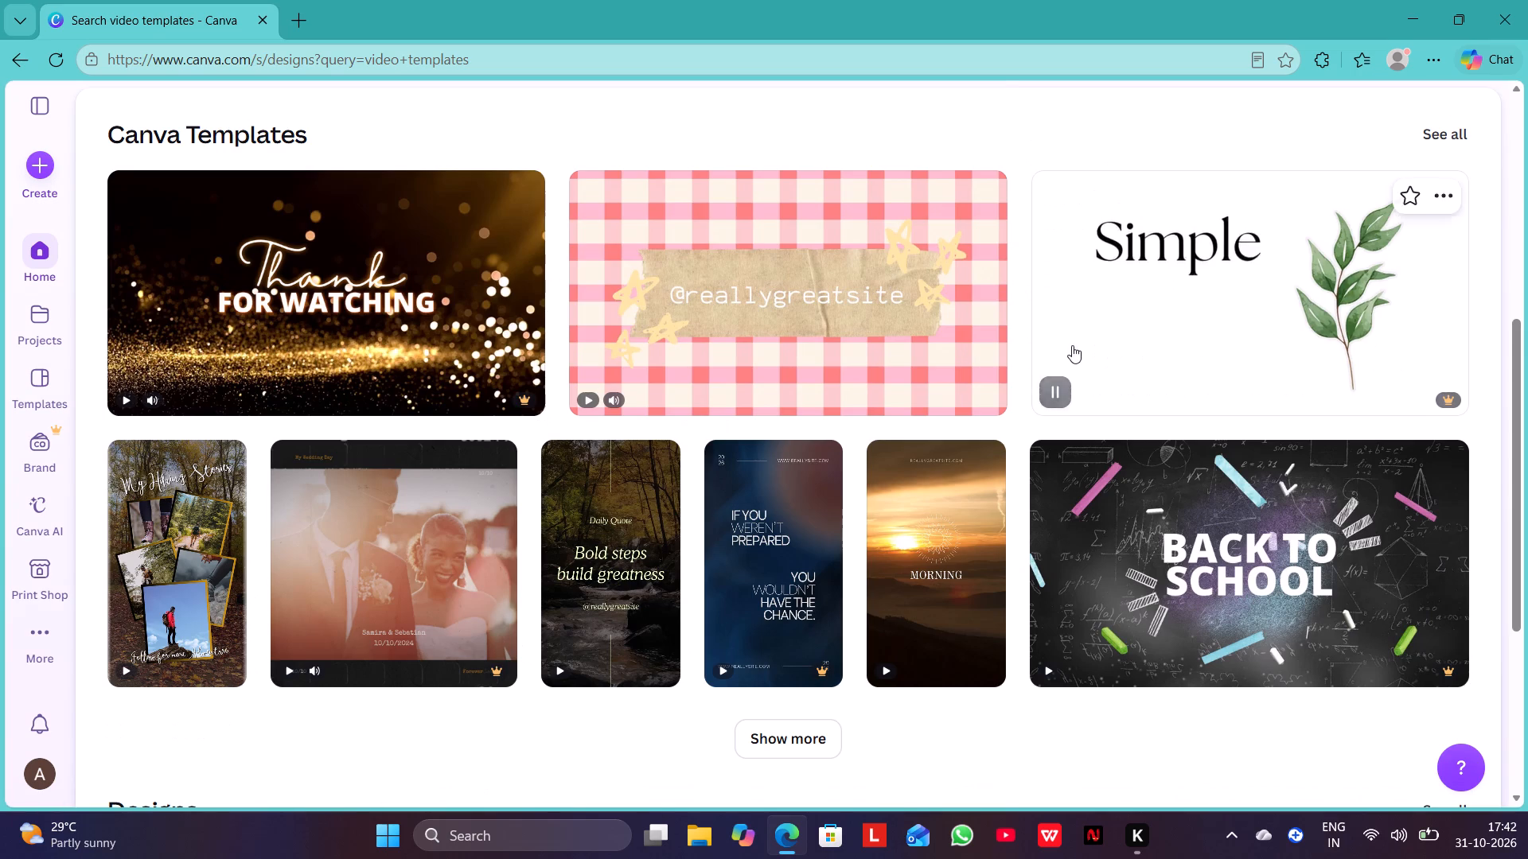
Show more of the Canva template results and examine the additional video templates.
scroll(1072, 345, "down", 5)
left_click(793, 367)
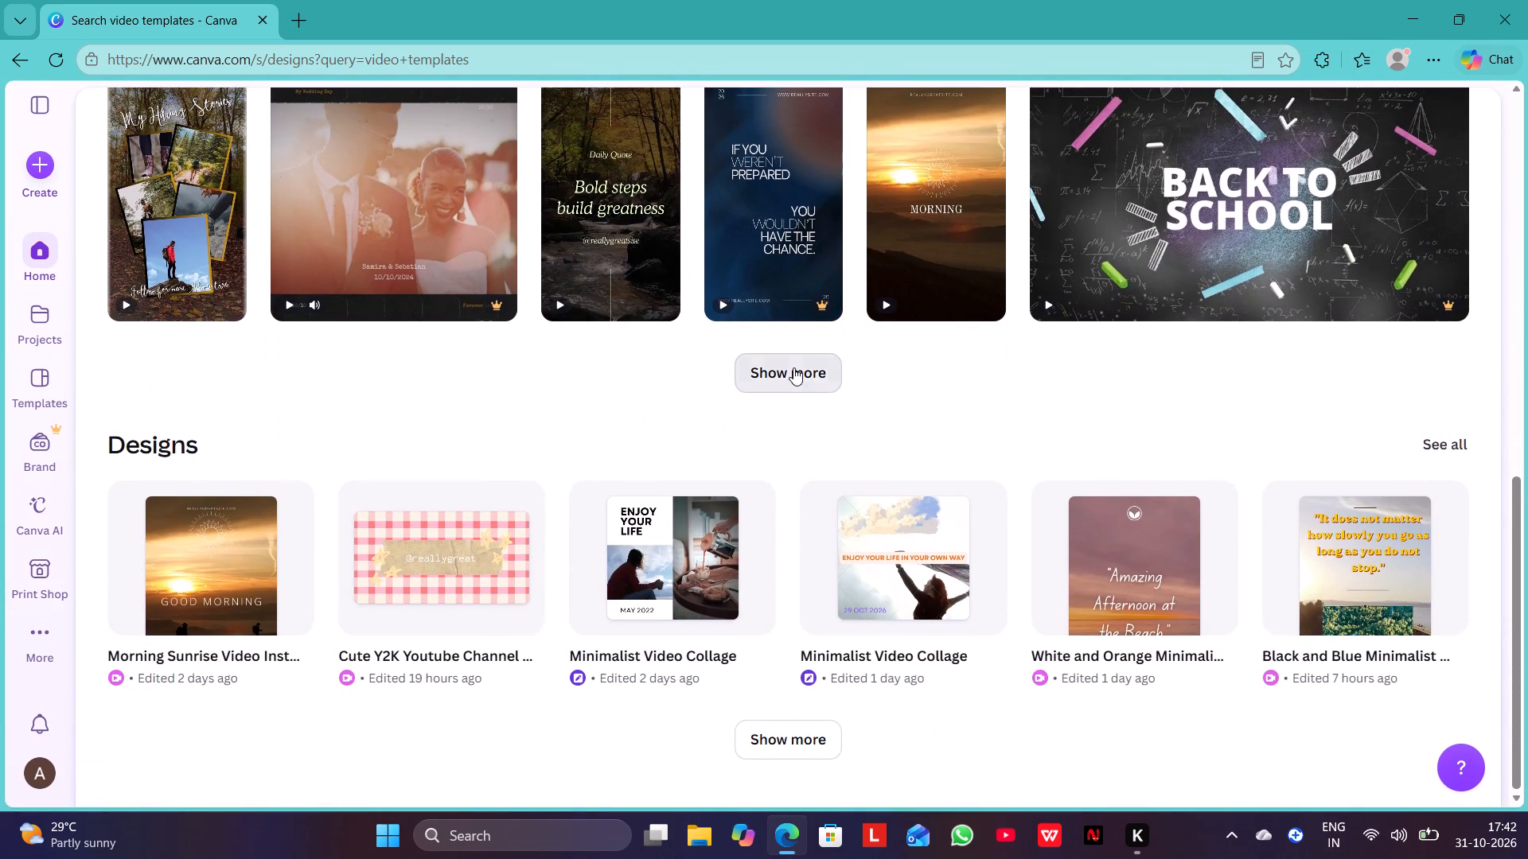
scroll(1039, 412, "down", 2)
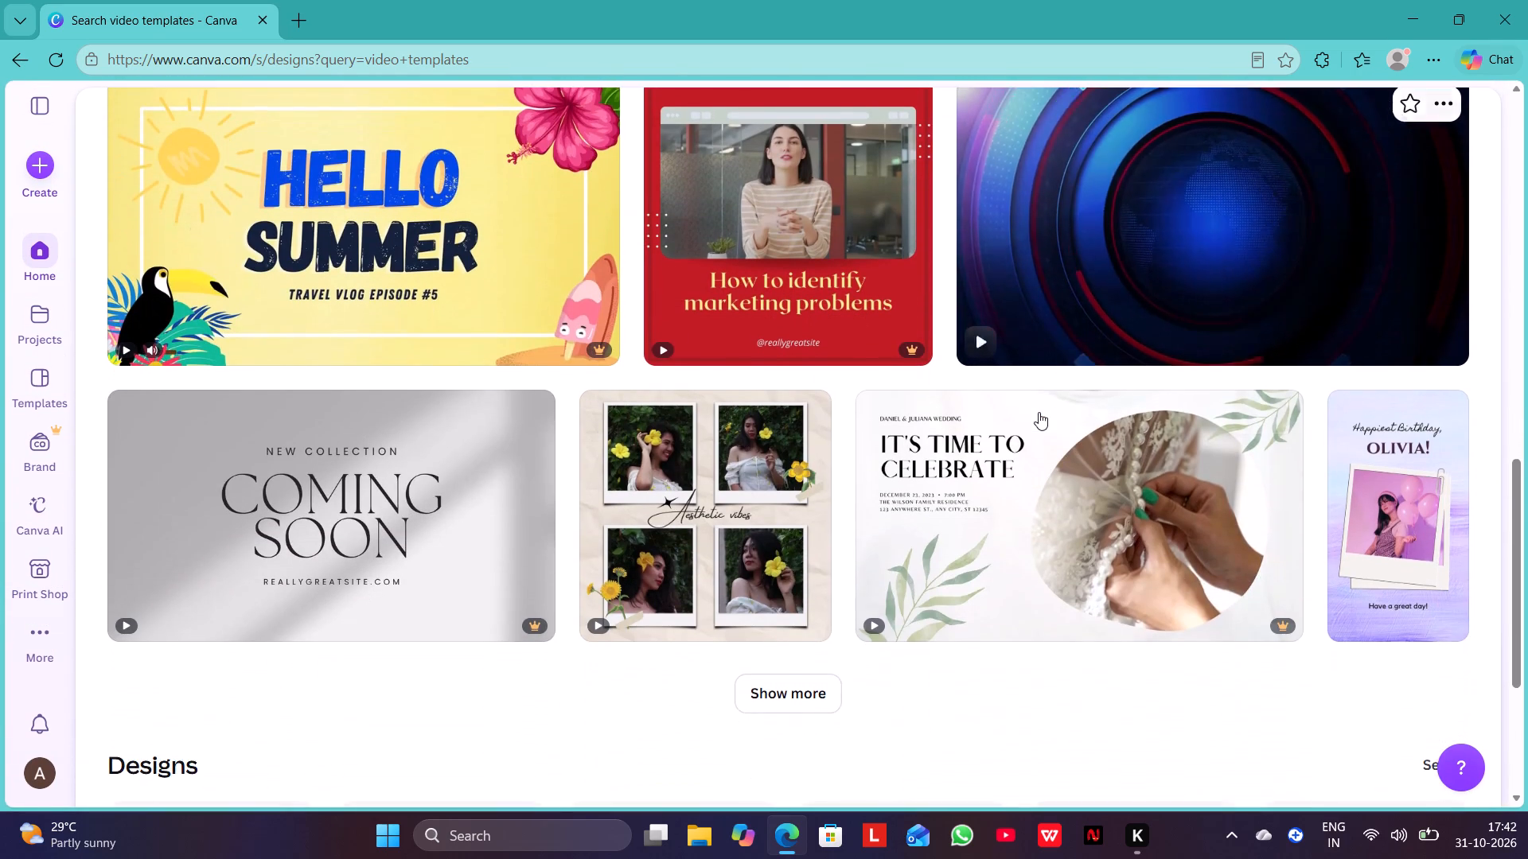
scroll(1039, 412, "down", 4)
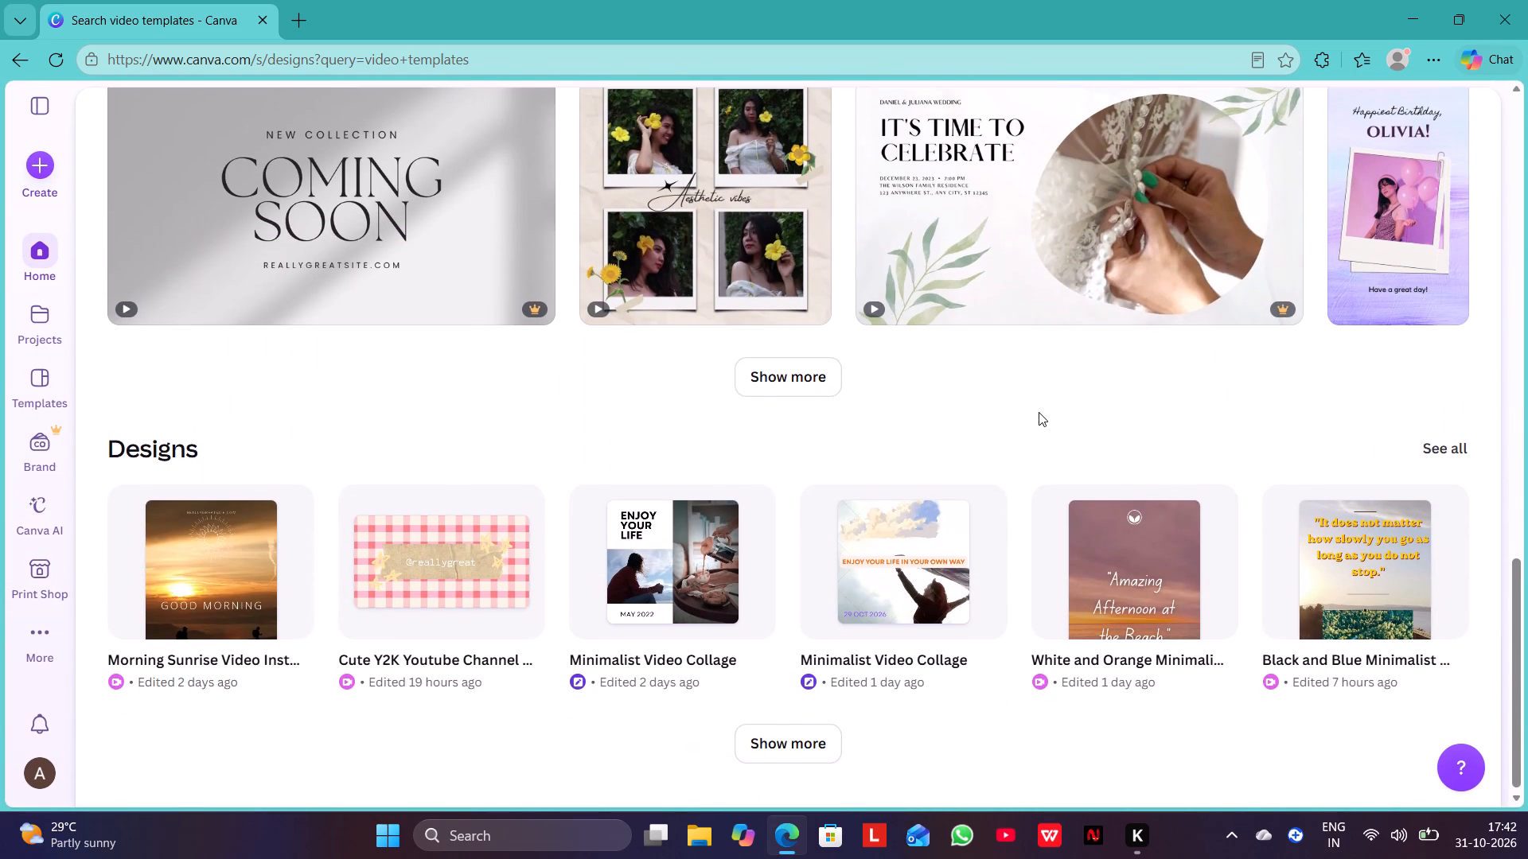
scroll(1039, 412, "down", 2)
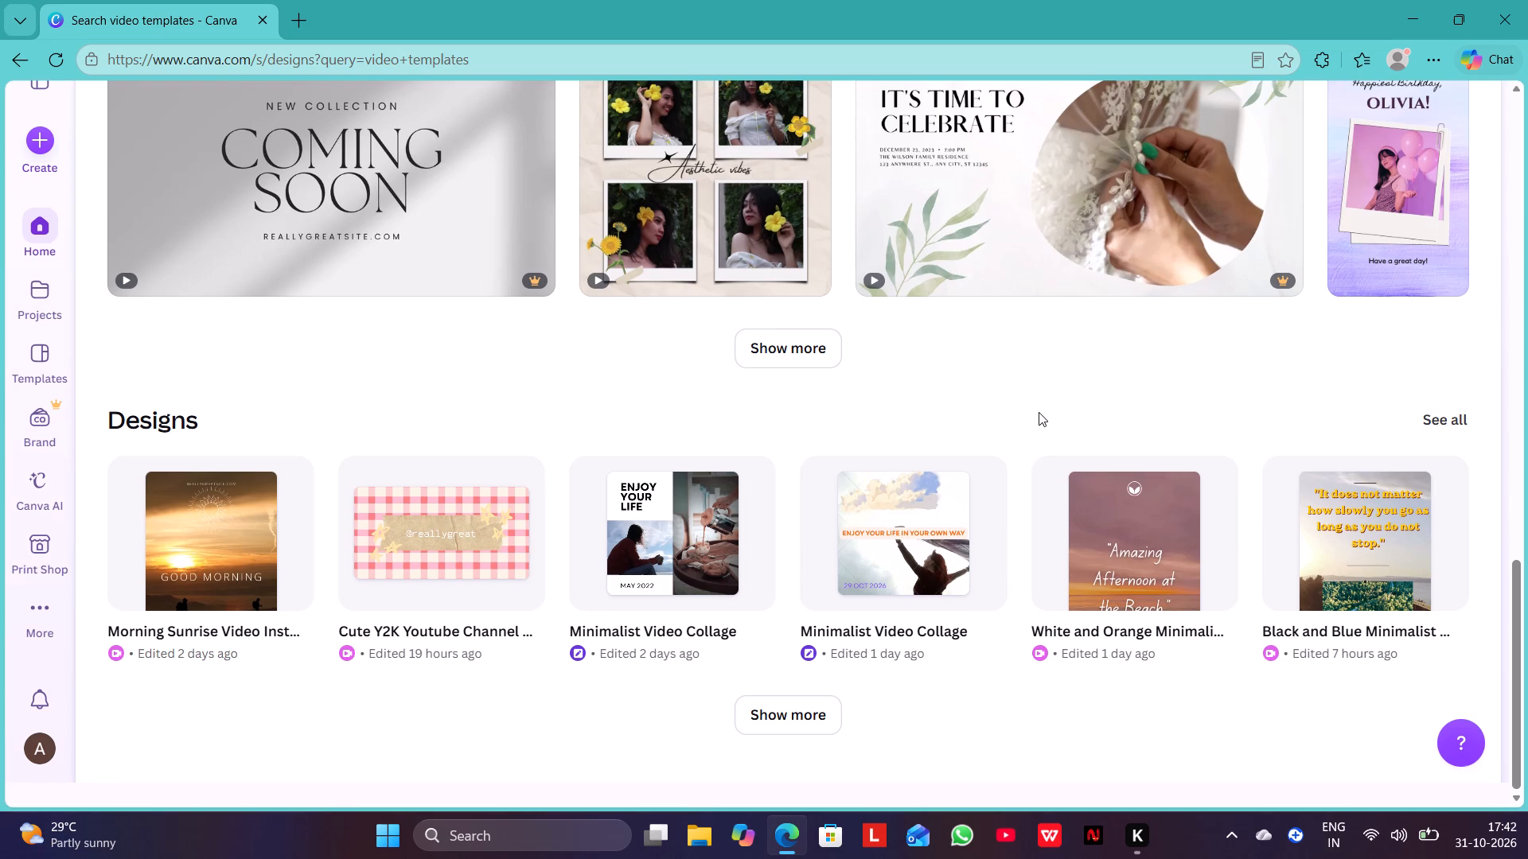
scroll(1039, 412, "down", 1)
scroll(1039, 412, "up", 7)
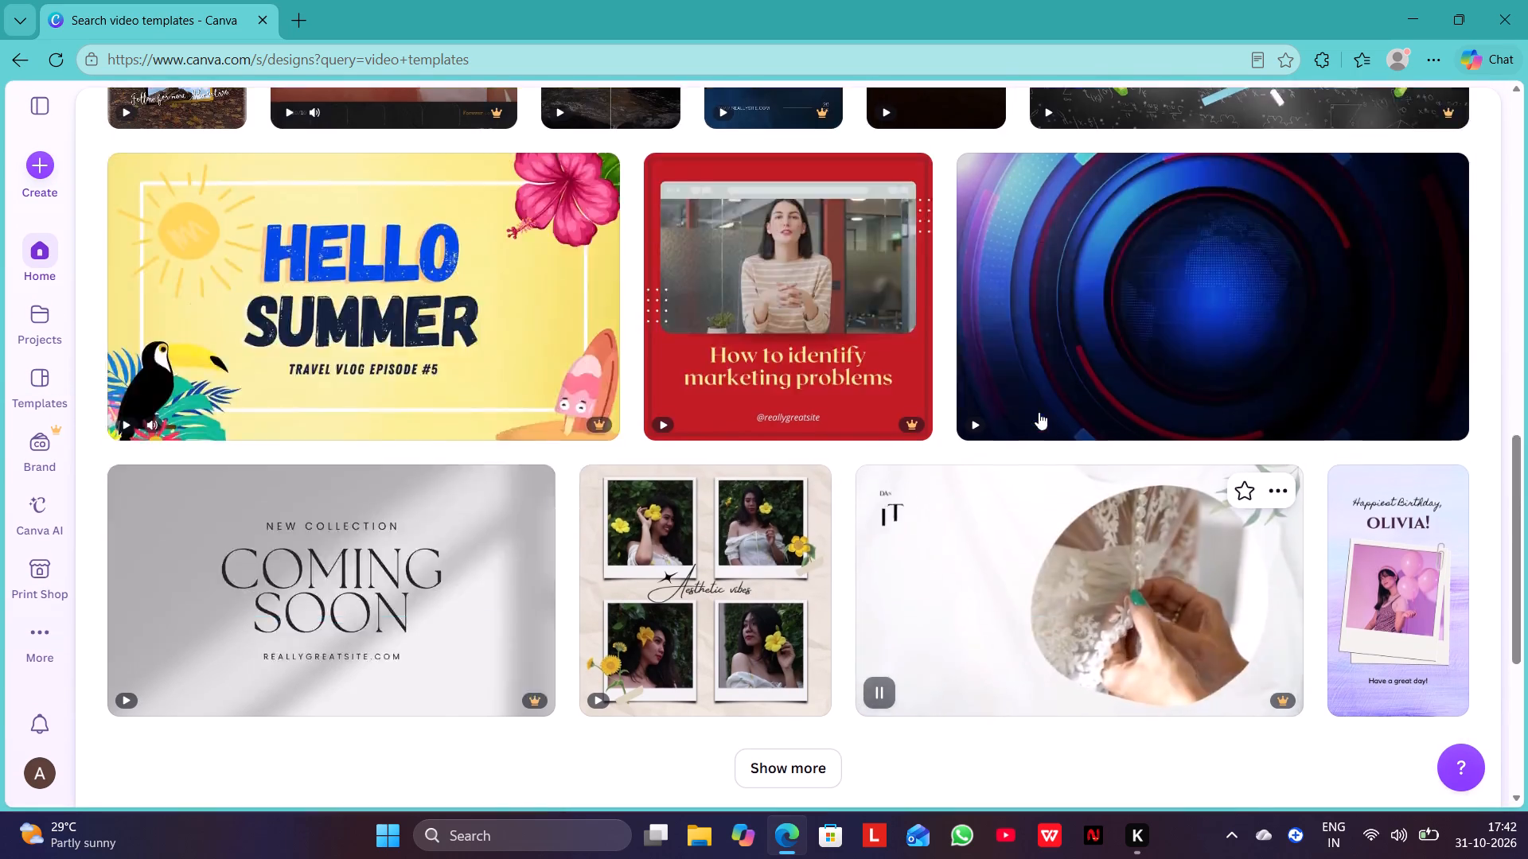
scroll(1039, 412, "up", 3)
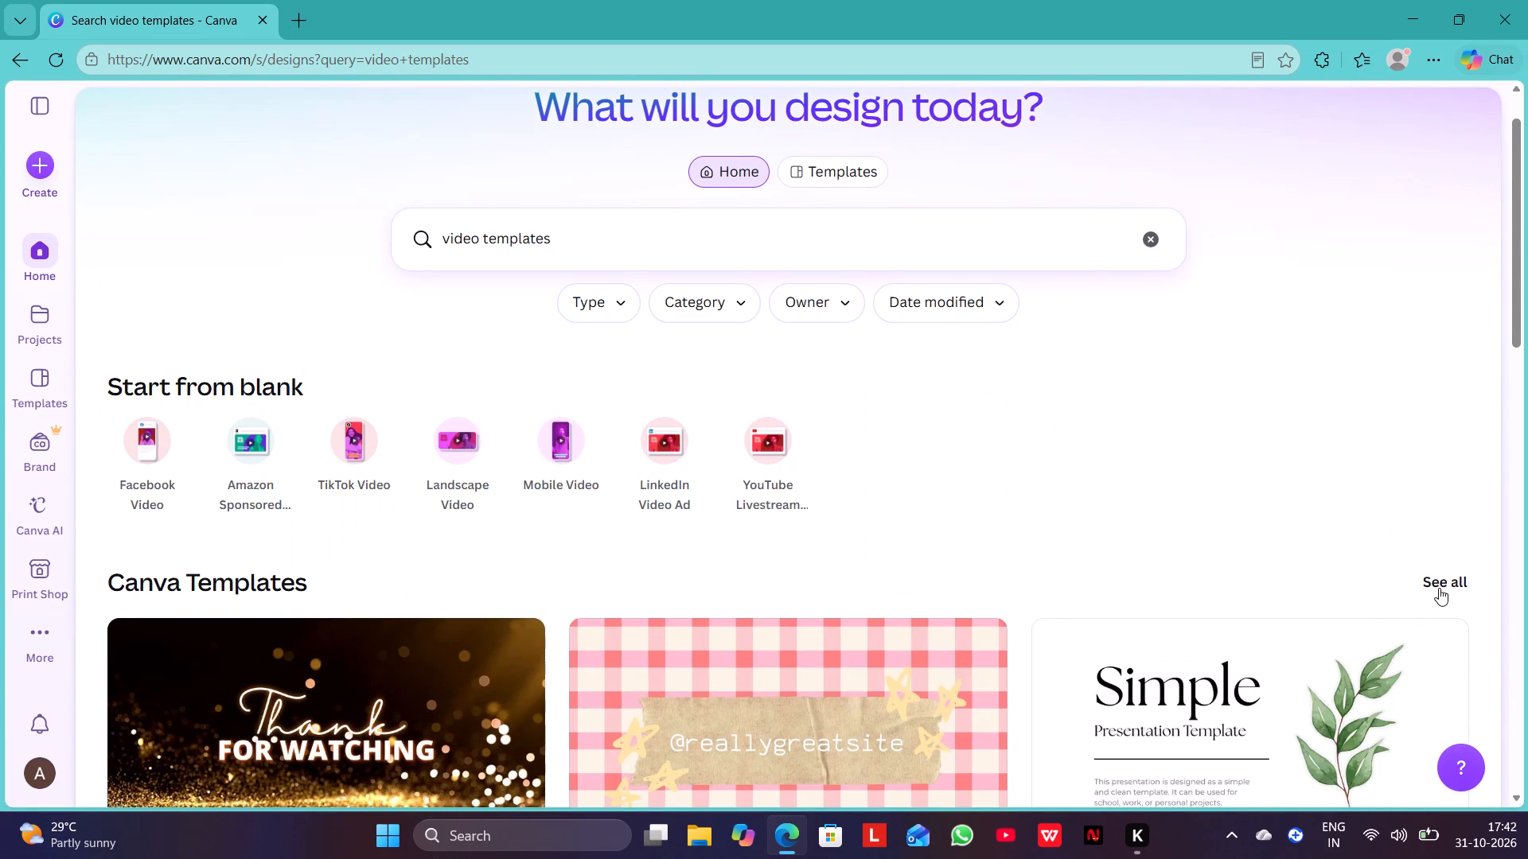
From the full list of Canva templates, start a new design with the Simple Love Quote Mobile Video template.
left_click(1440, 589)
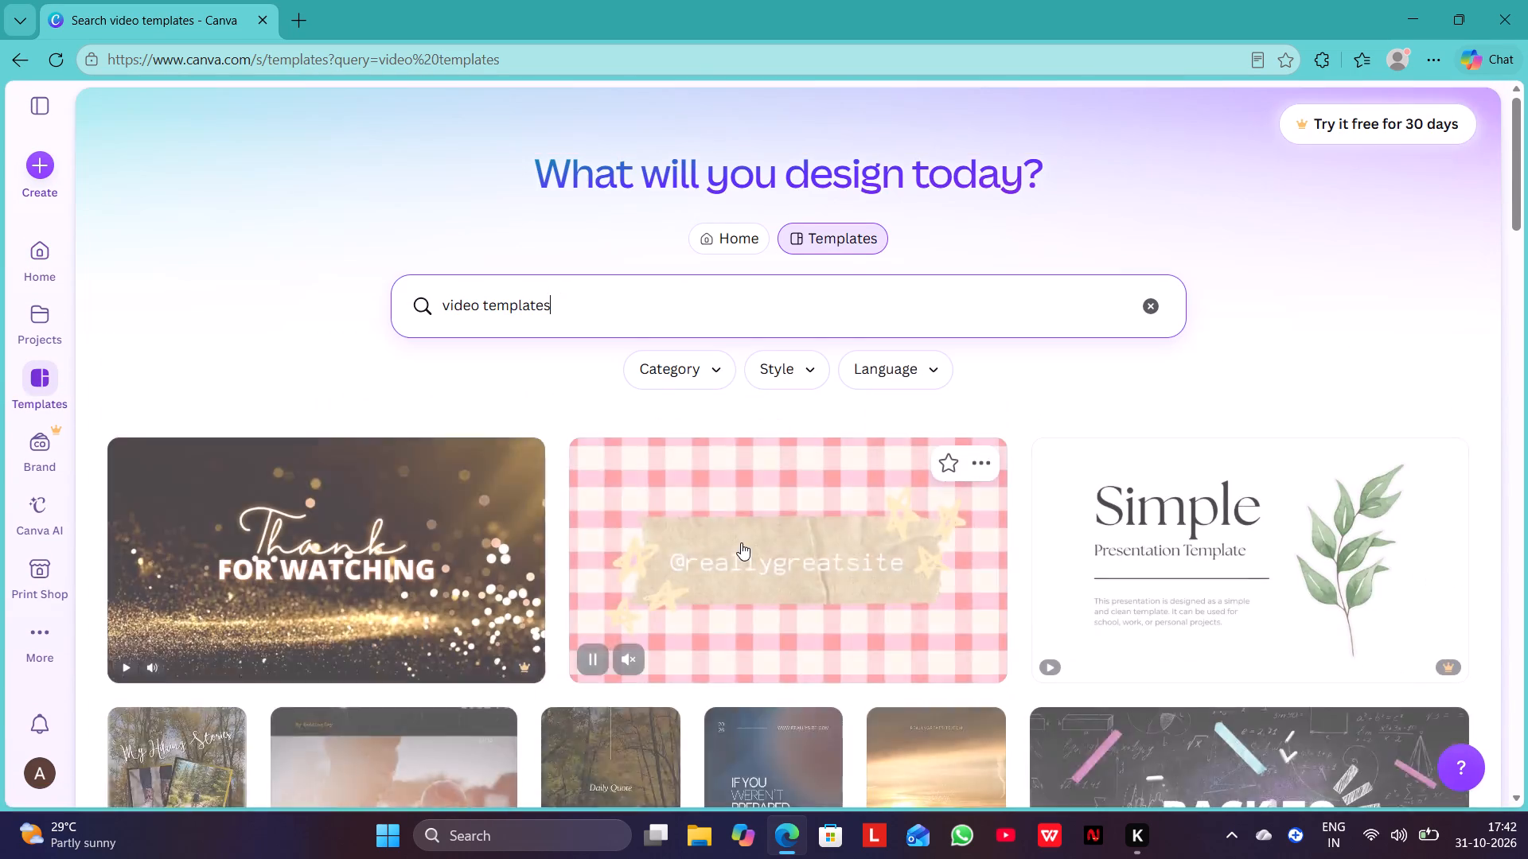
scroll(741, 542, "down", 8)
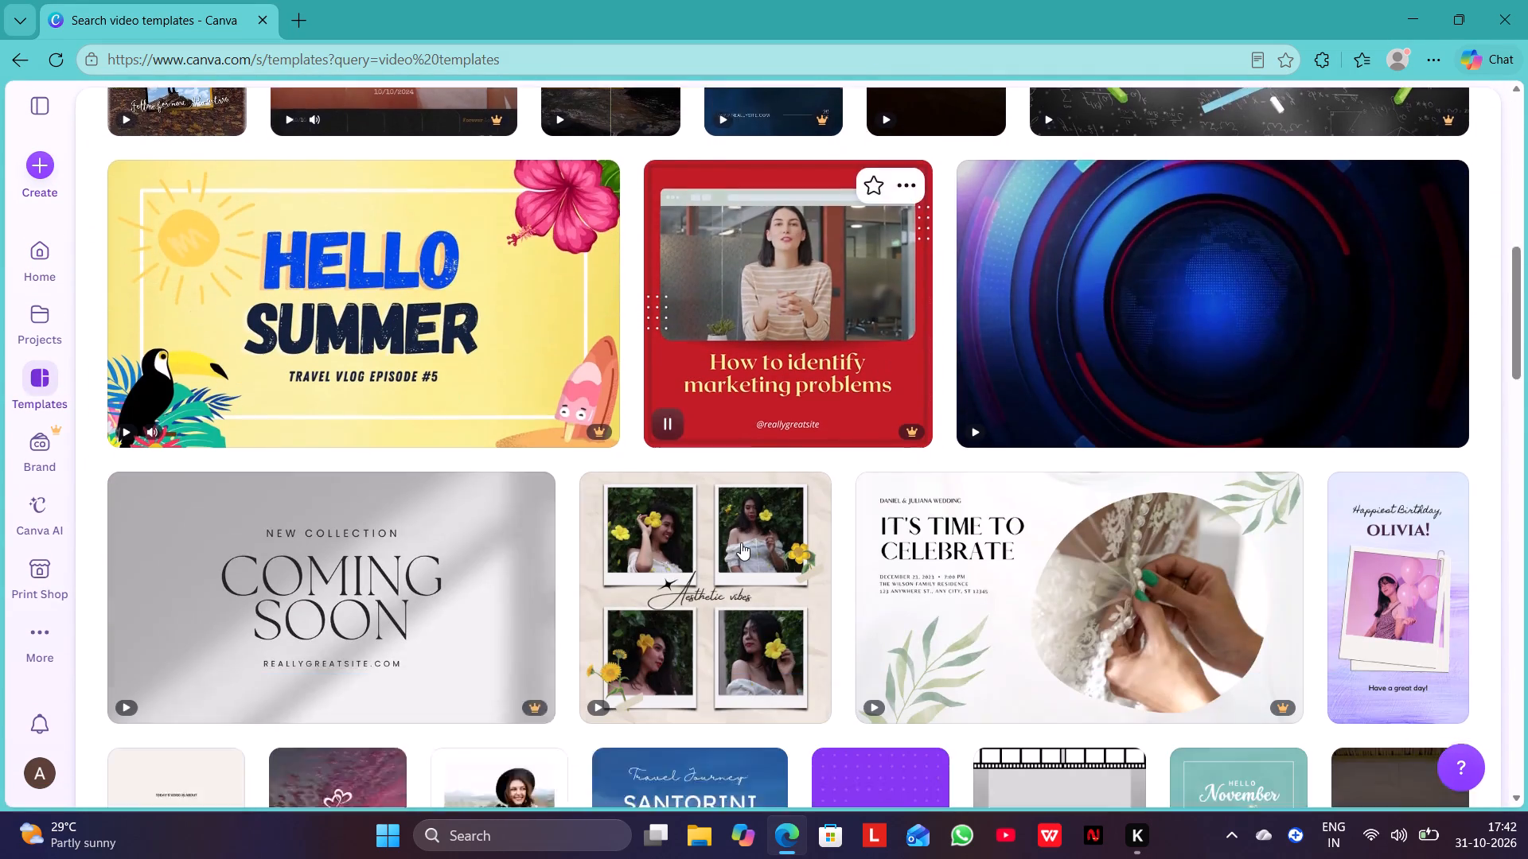
scroll(741, 542, "down", 4)
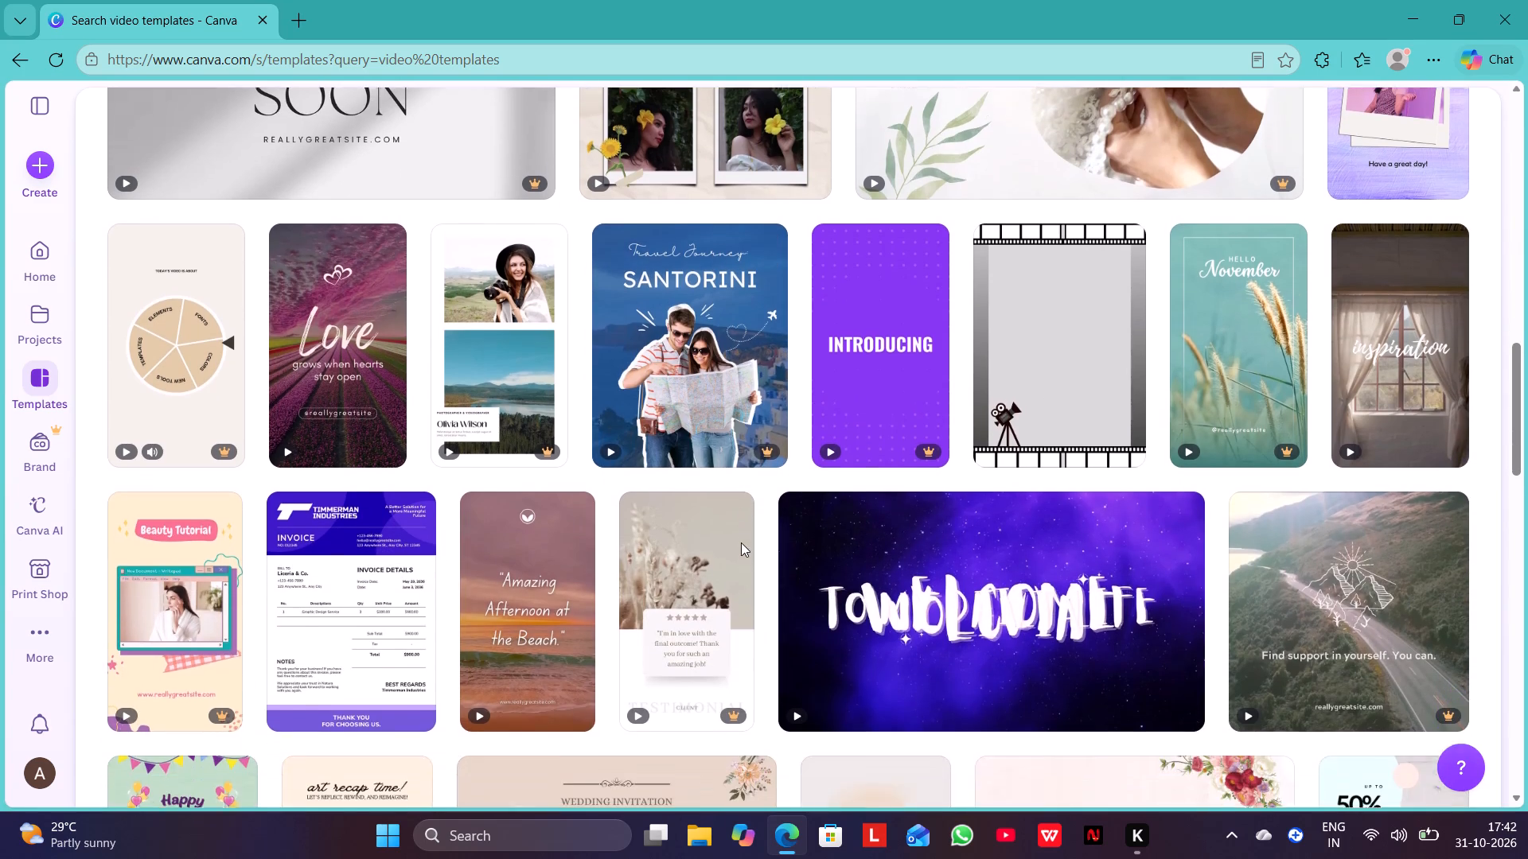
scroll(741, 542, "down", 2)
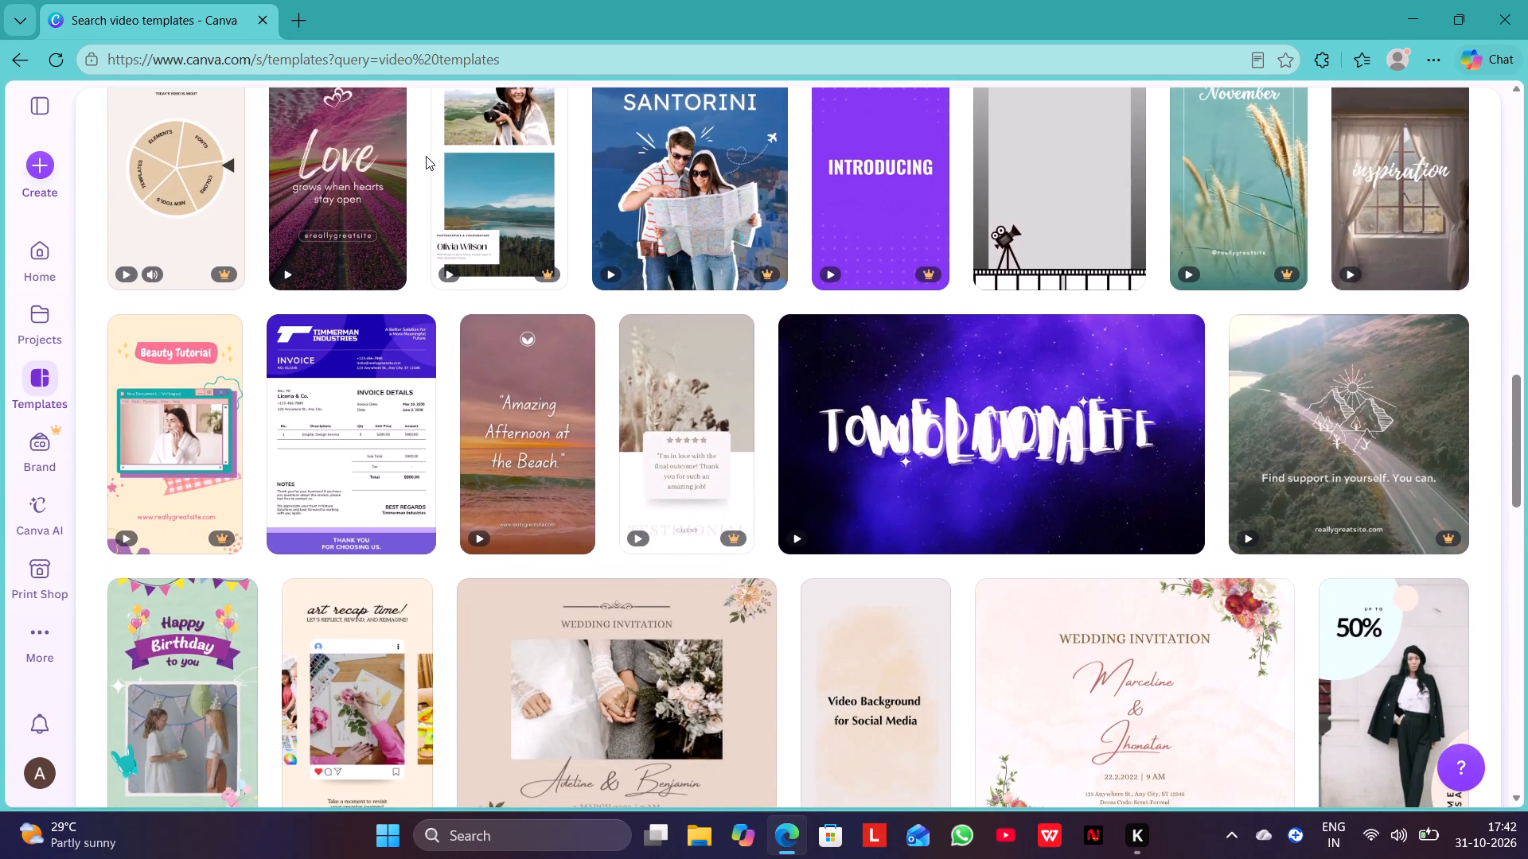
left_click(349, 165)
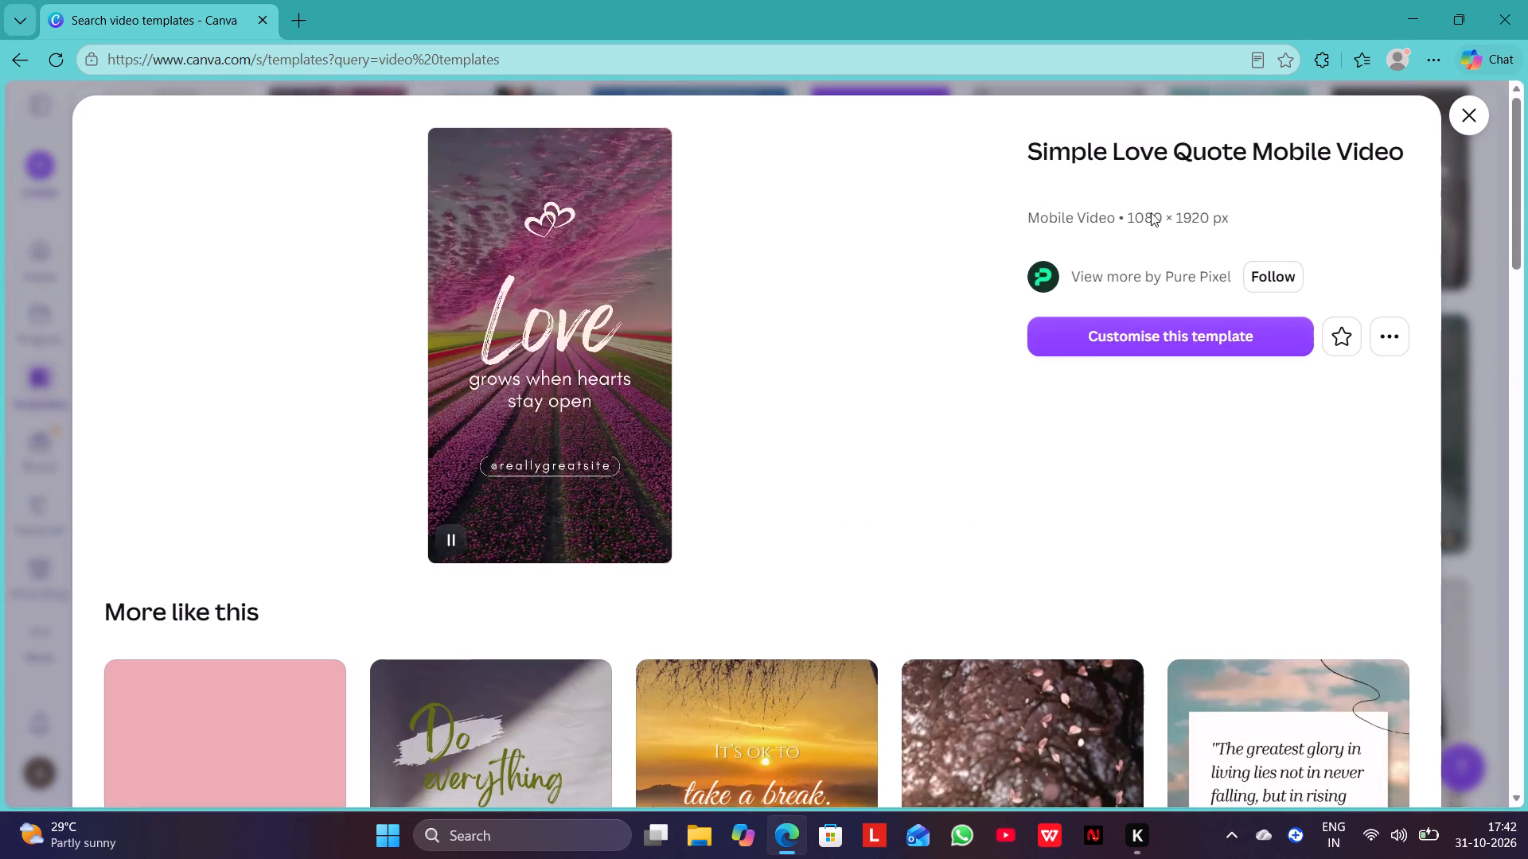
left_click(1175, 321)
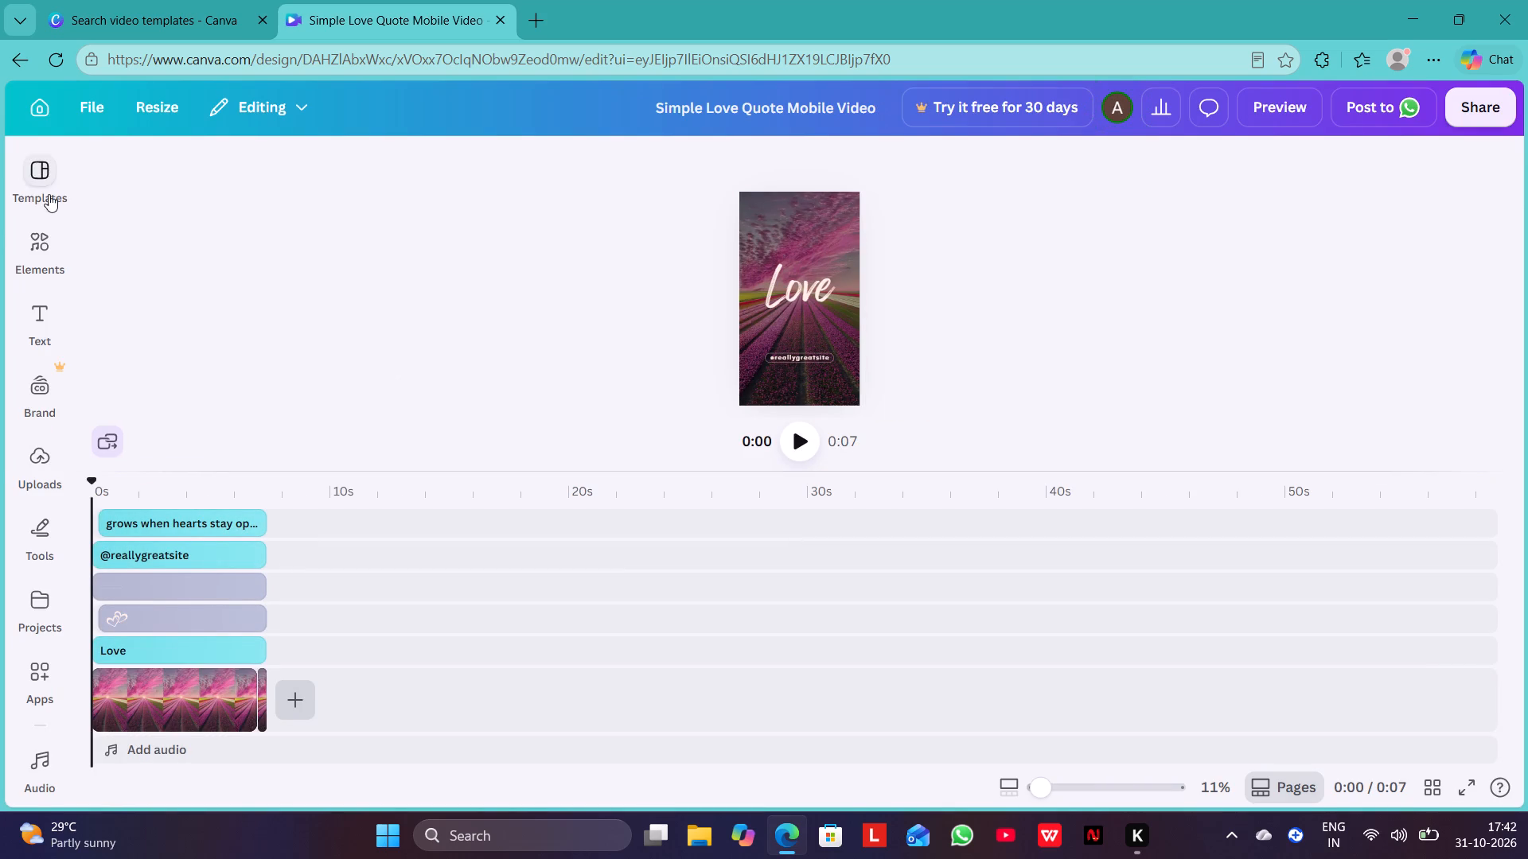
Search the design elements for "full autumn season field".
left_click(48, 234)
left_click(198, 185)
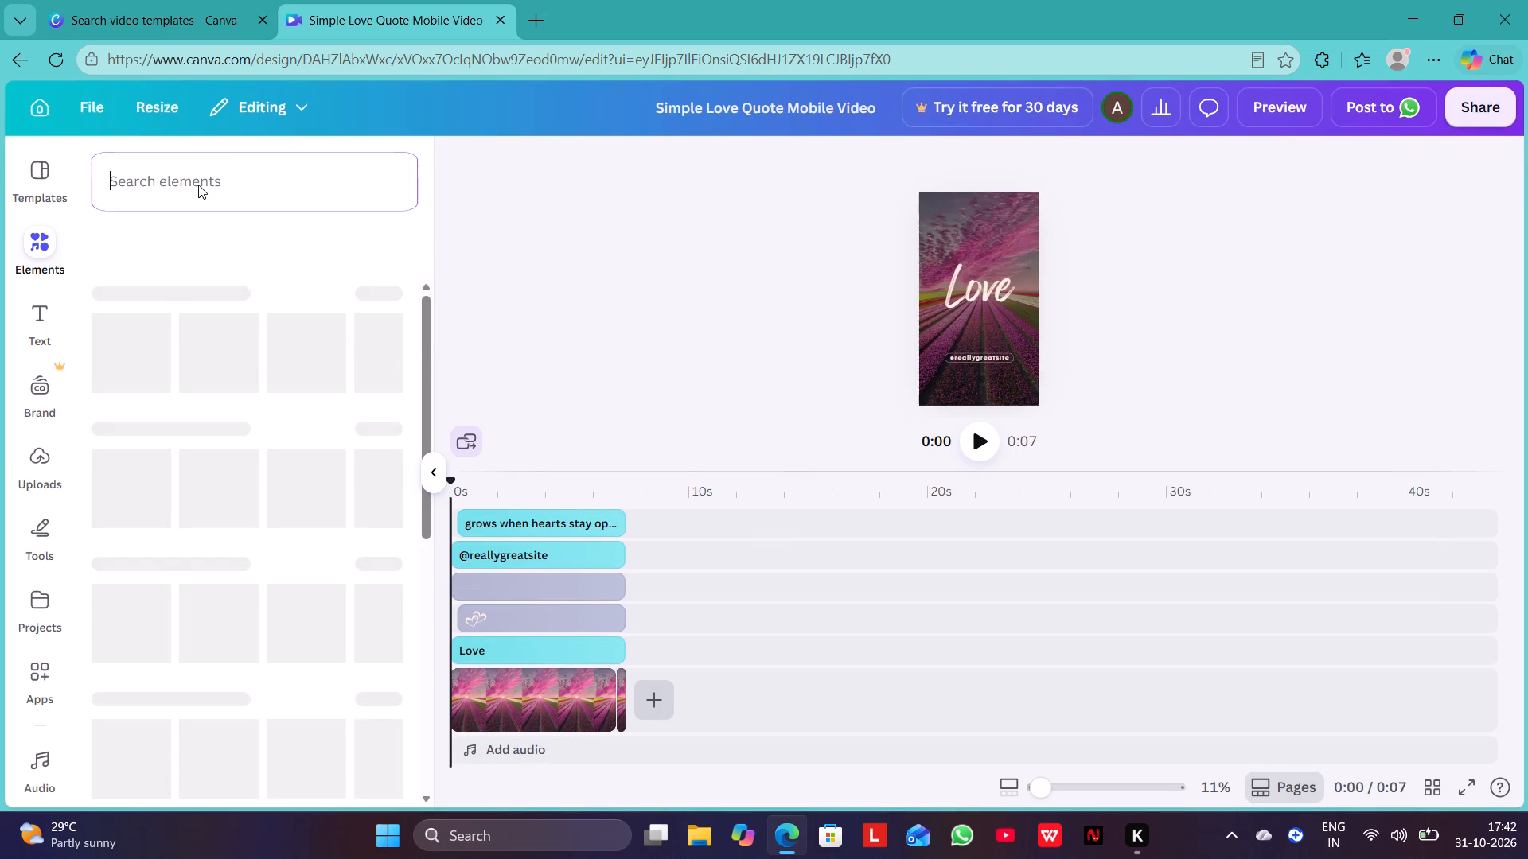
type("full")
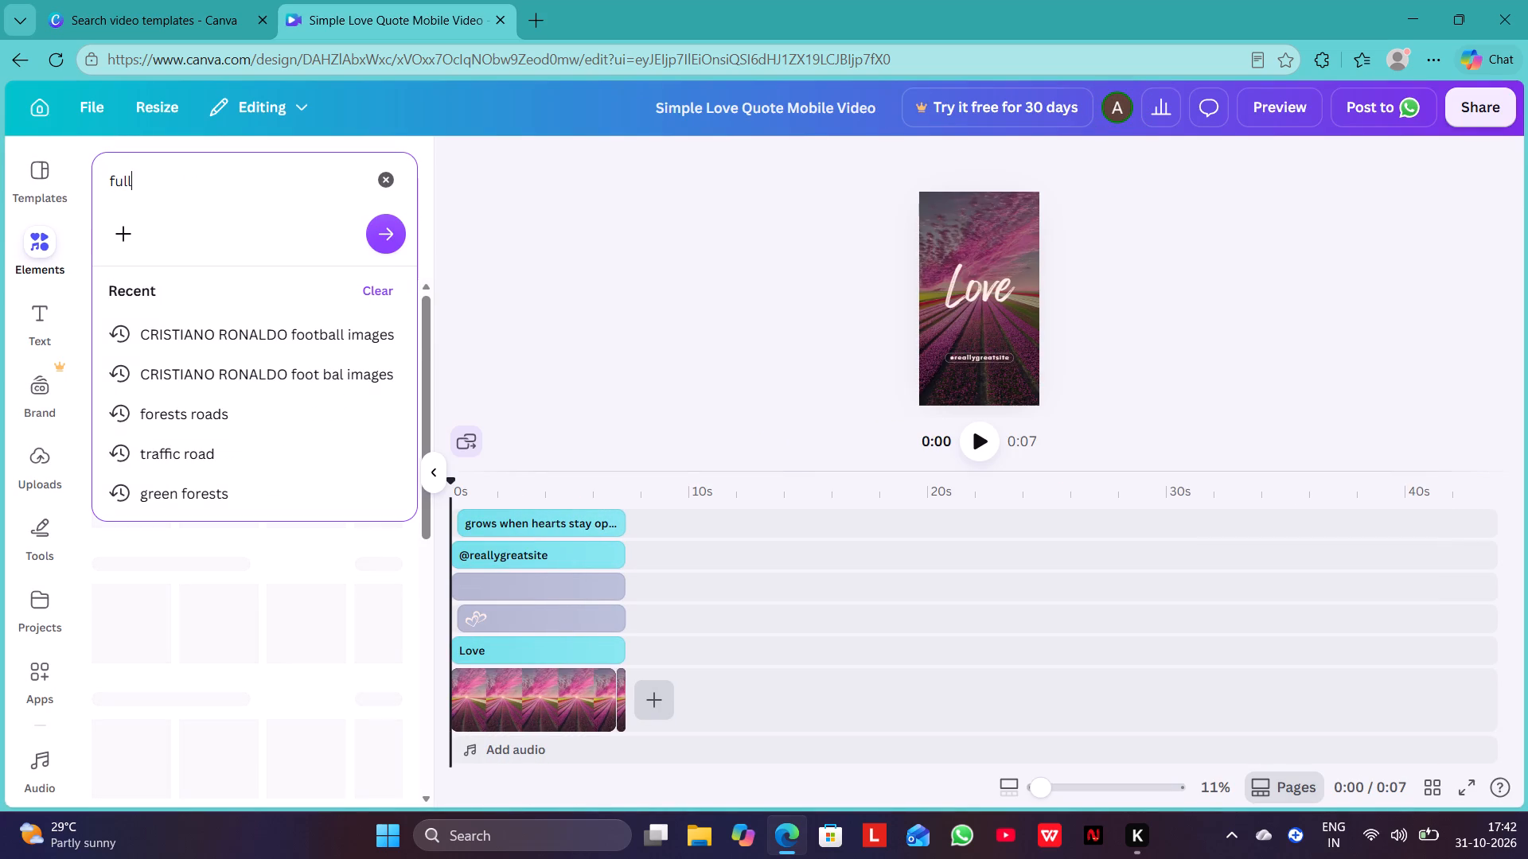
key("space")
type("autumn season field")
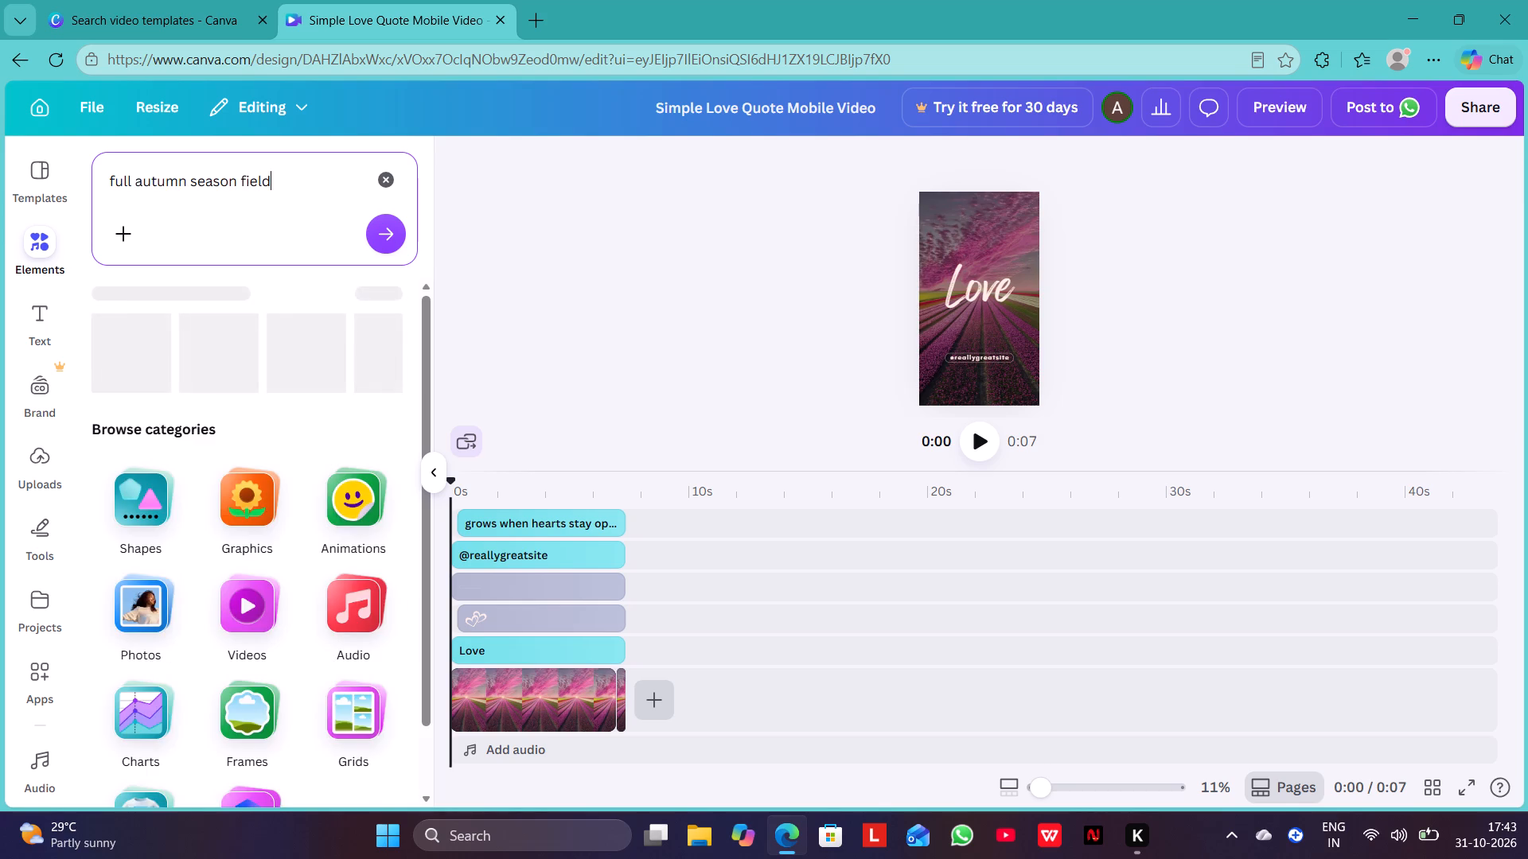
key("Return")
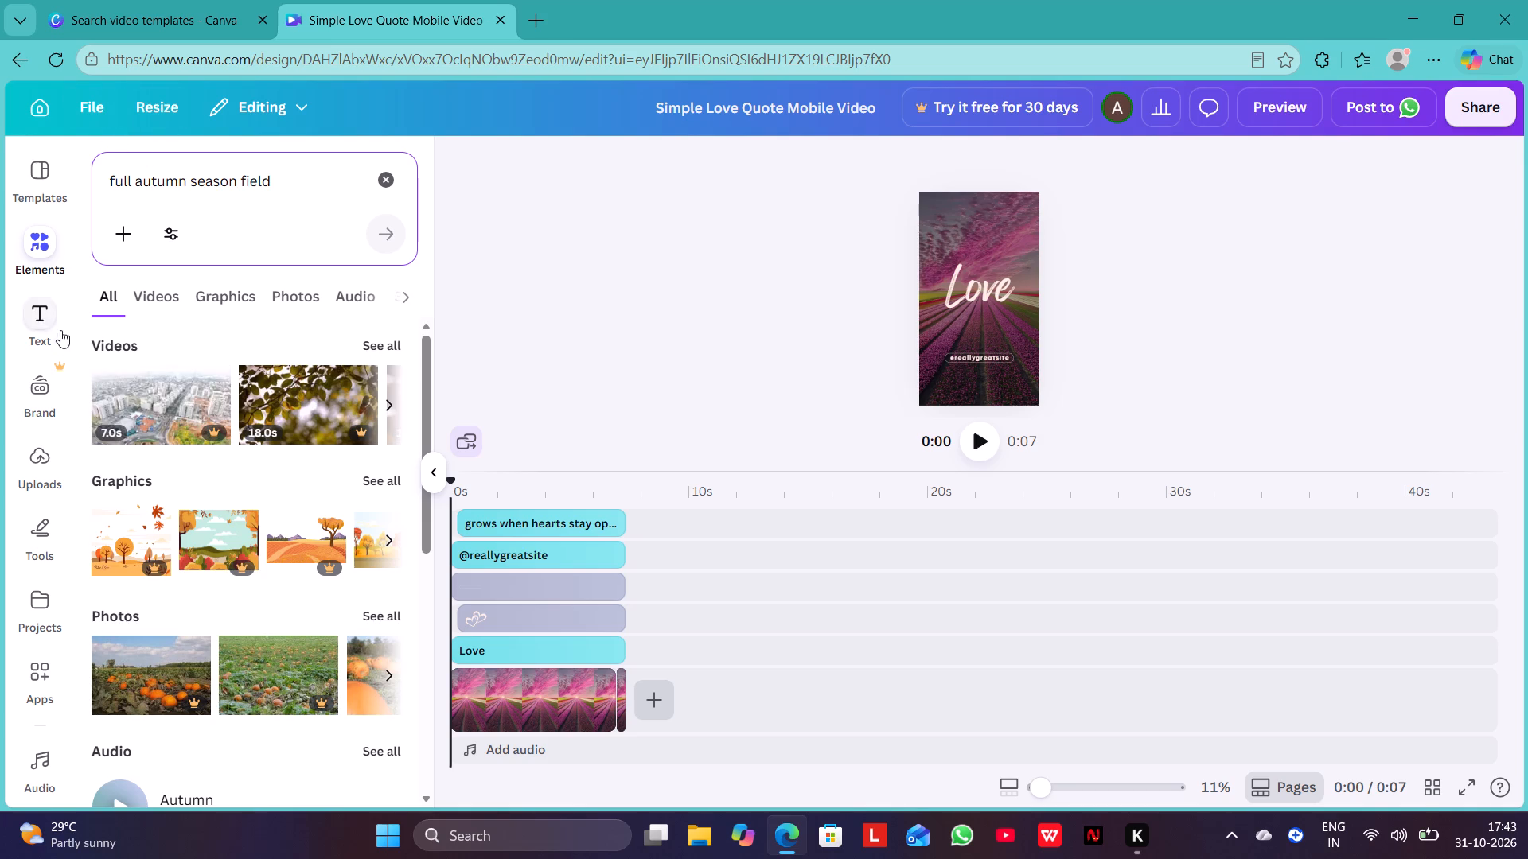
Show all video results for the autumn field search and examine the available footage.
scroll(177, 416, "down", 2)
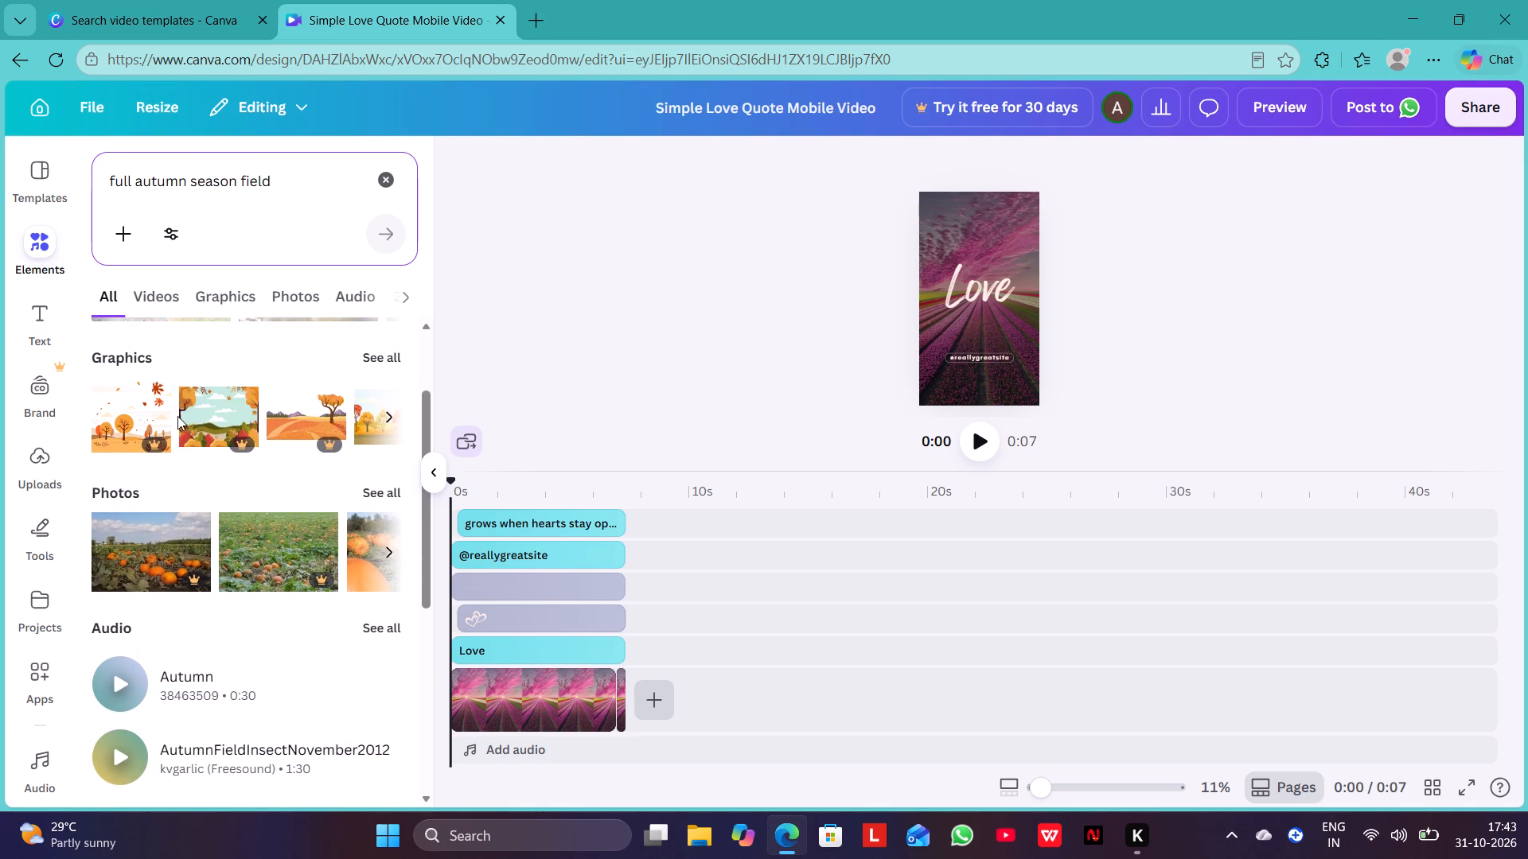
scroll(177, 416, "up", 2)
left_click(383, 344)
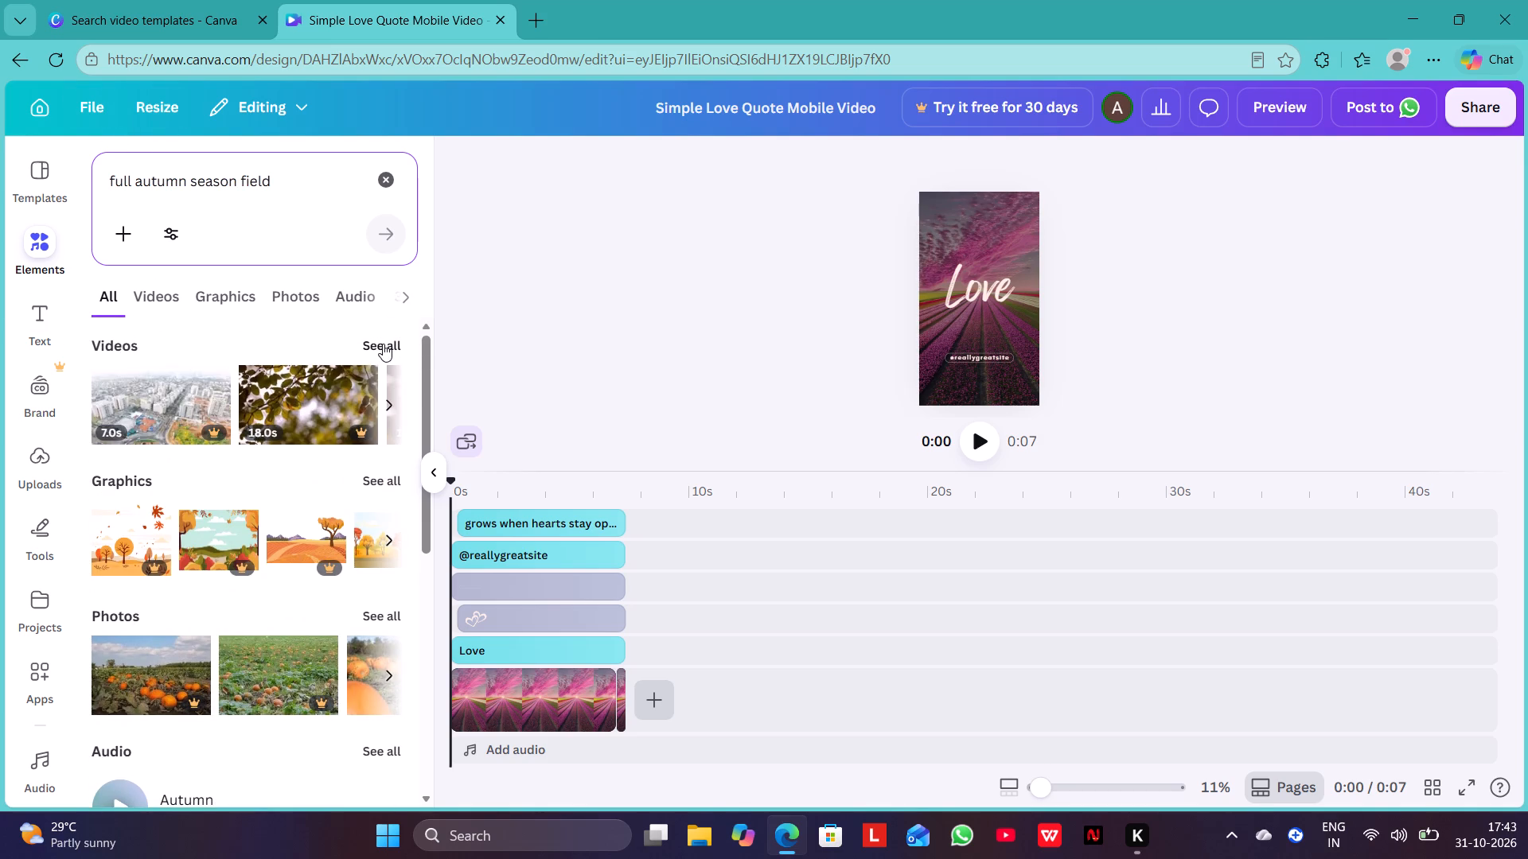
scroll(383, 344, "down", 1)
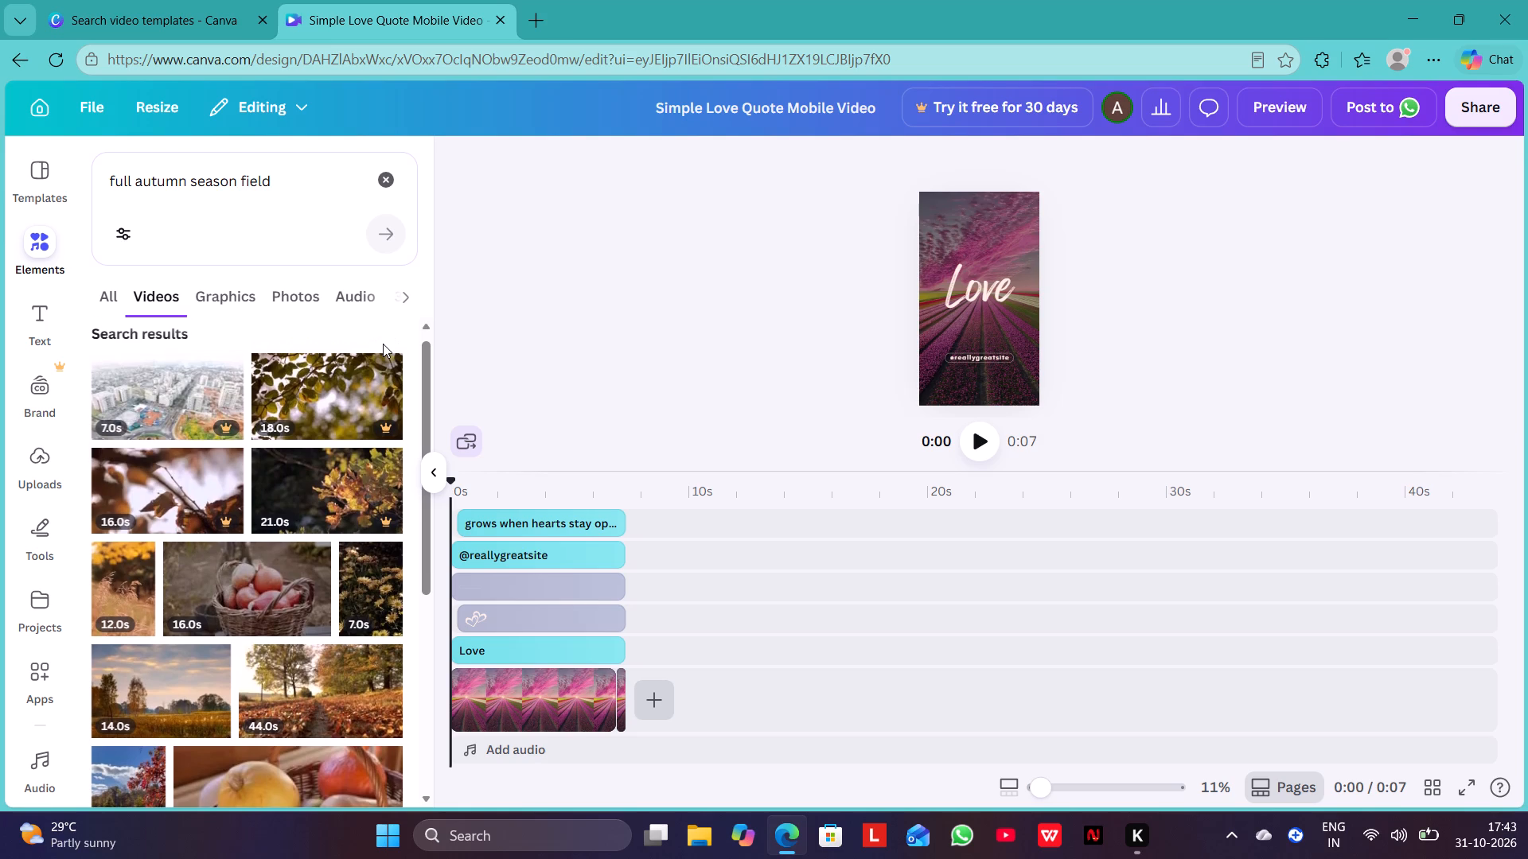
scroll(383, 344, "down", 1)
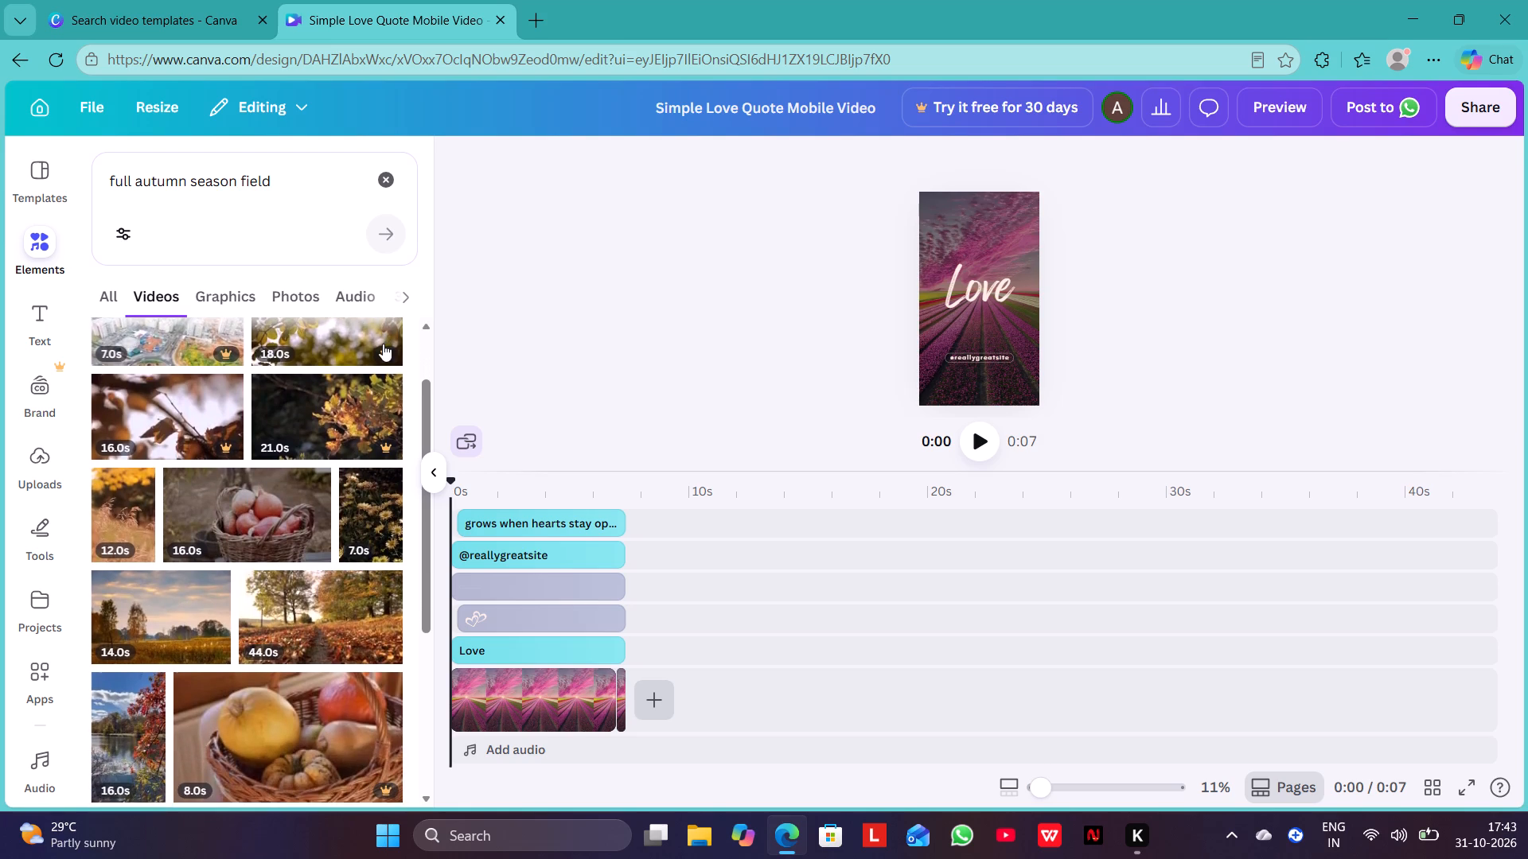
scroll(383, 344, "down", 1)
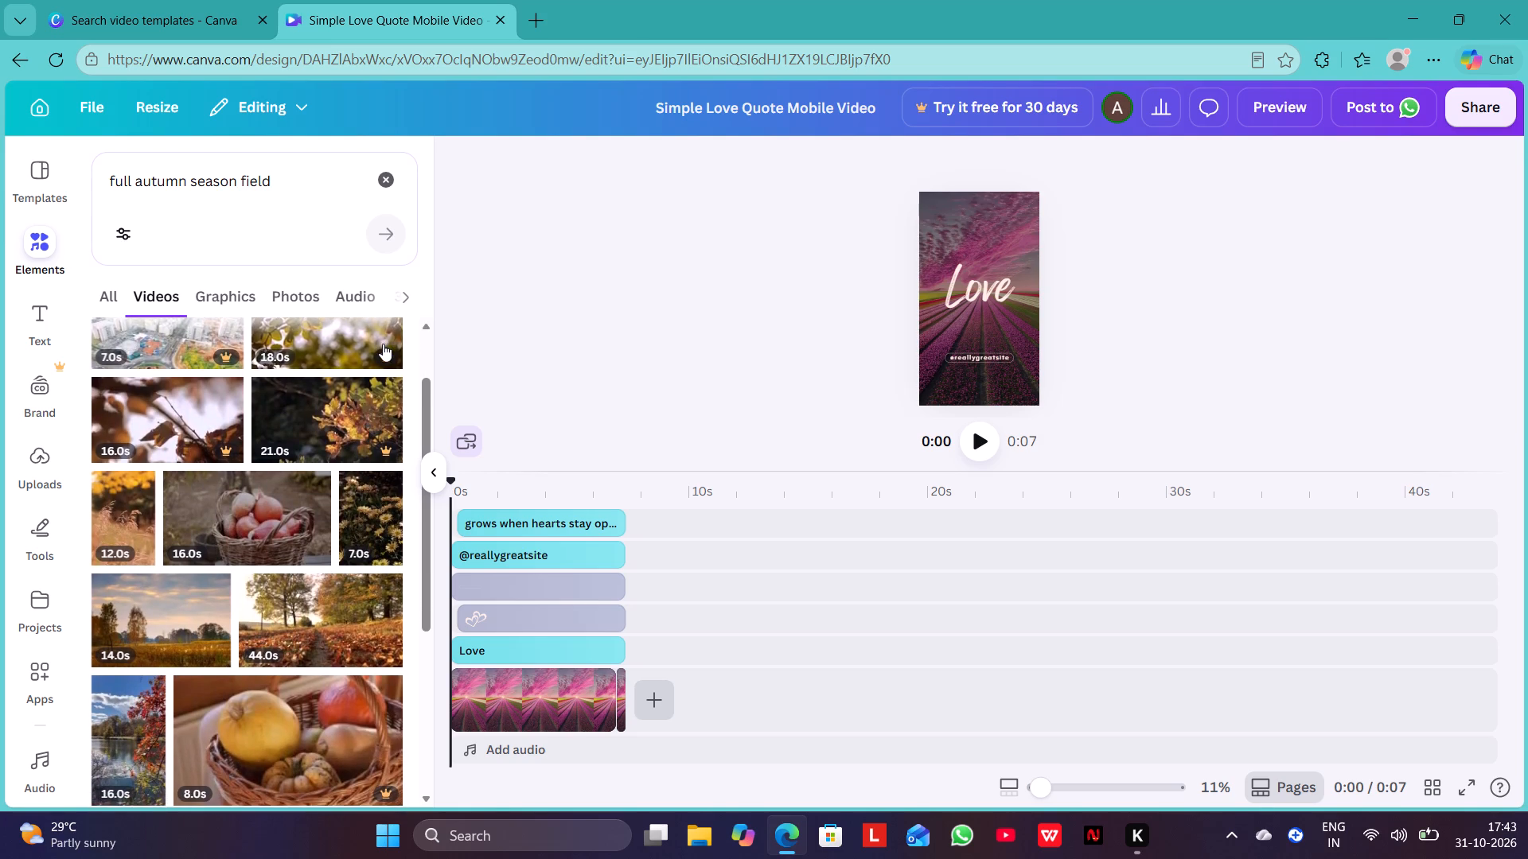
scroll(383, 344, "down", 1)
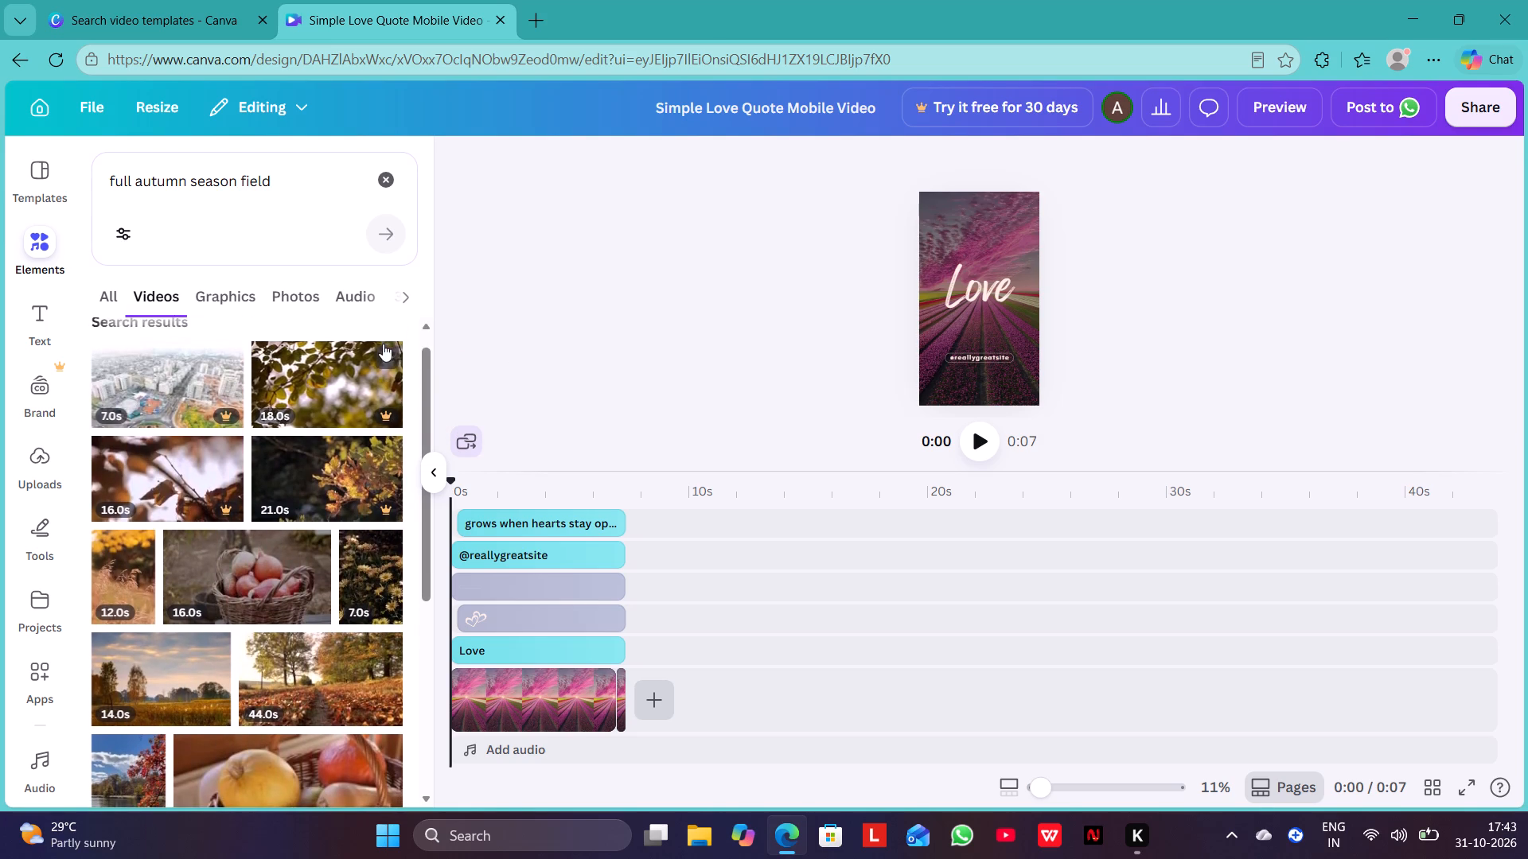
scroll(383, 344, "down", 2)
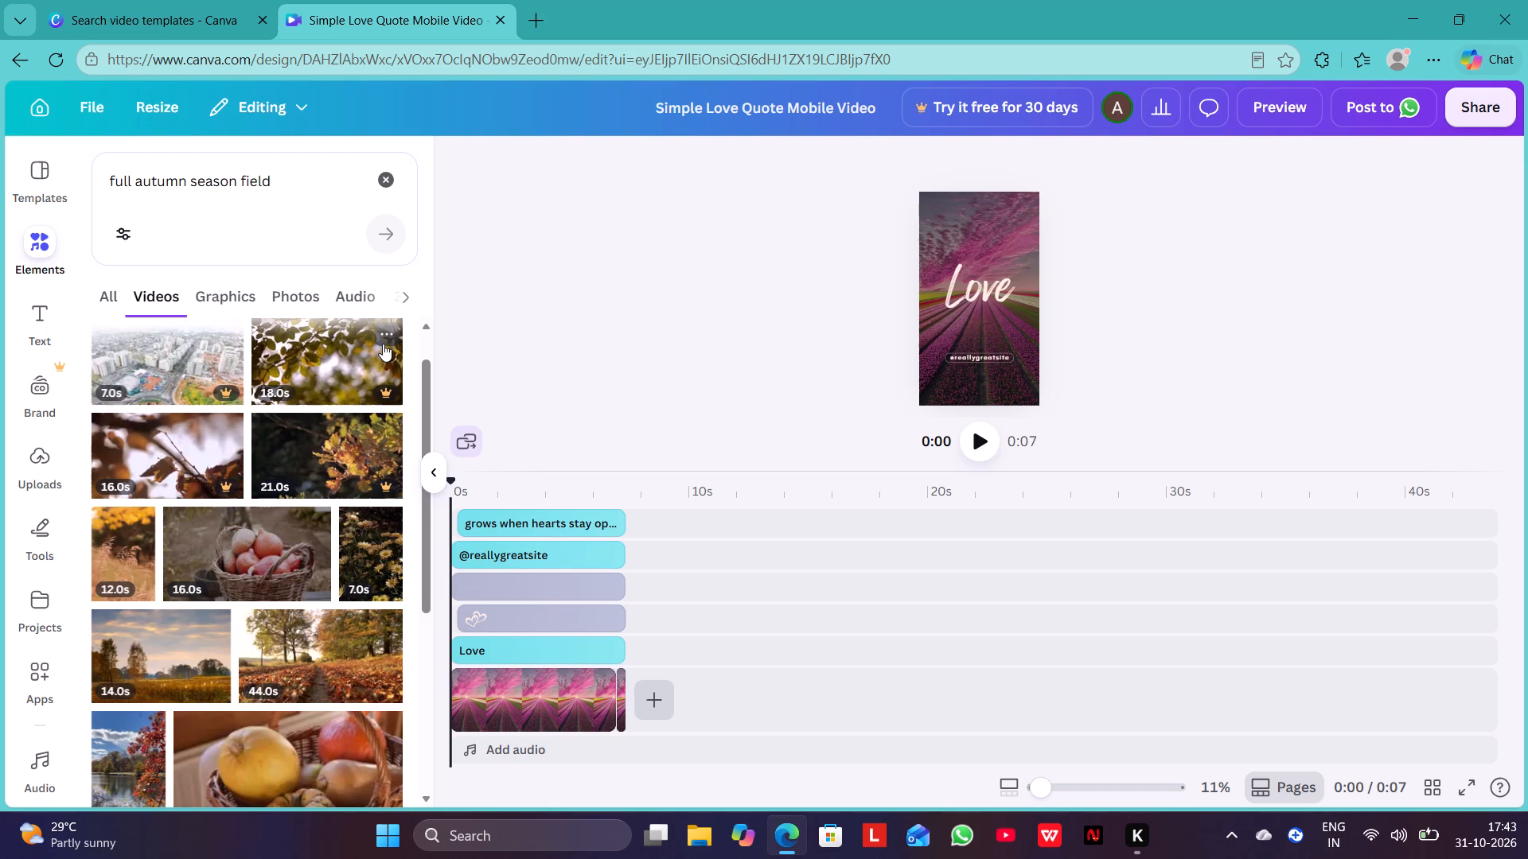
scroll(383, 344, "down", 2)
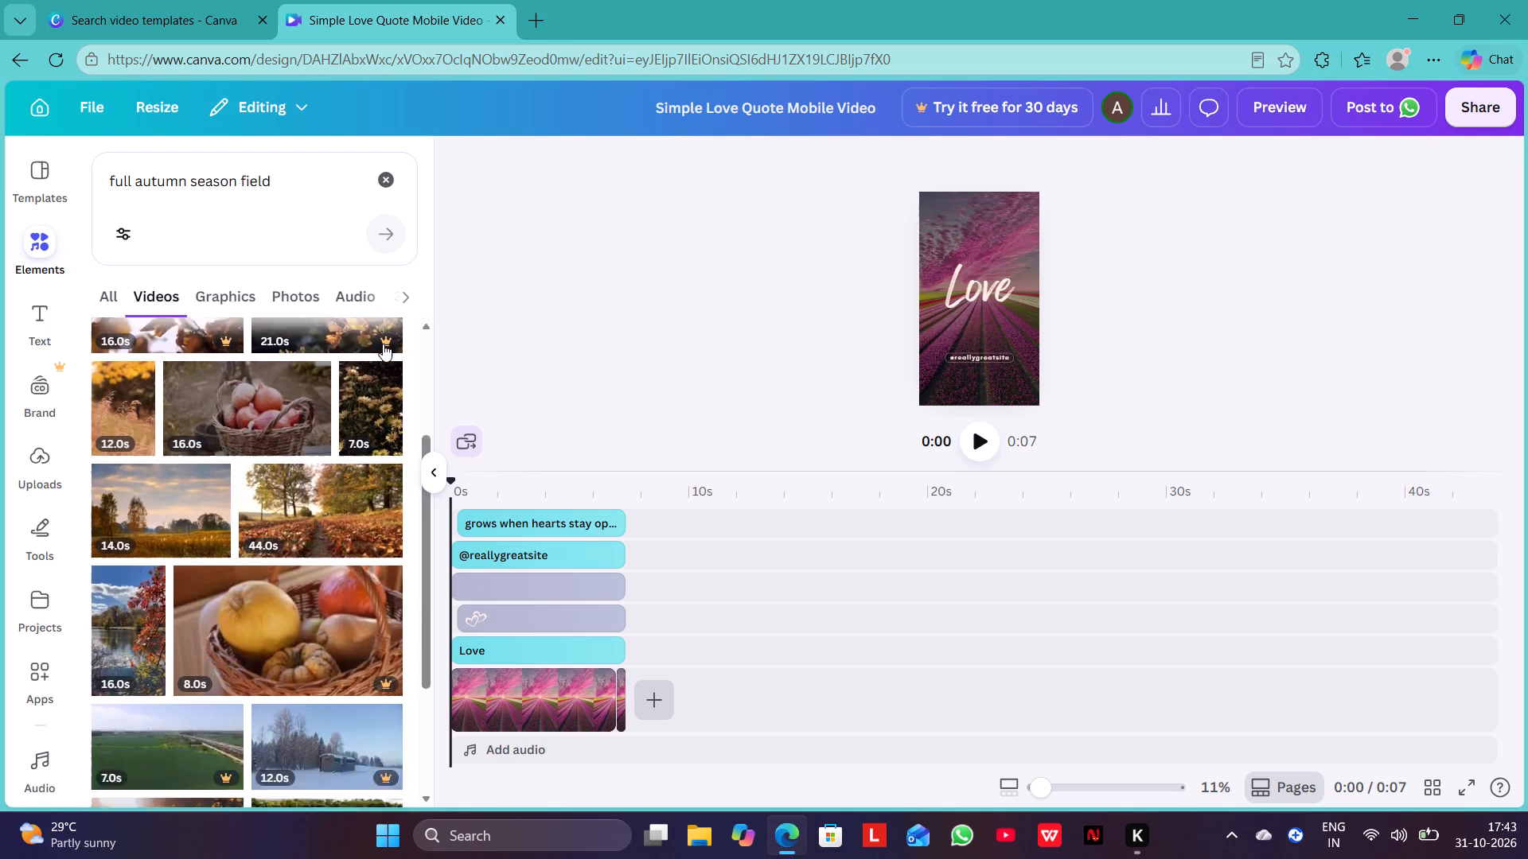
scroll(383, 344, "down", 4)
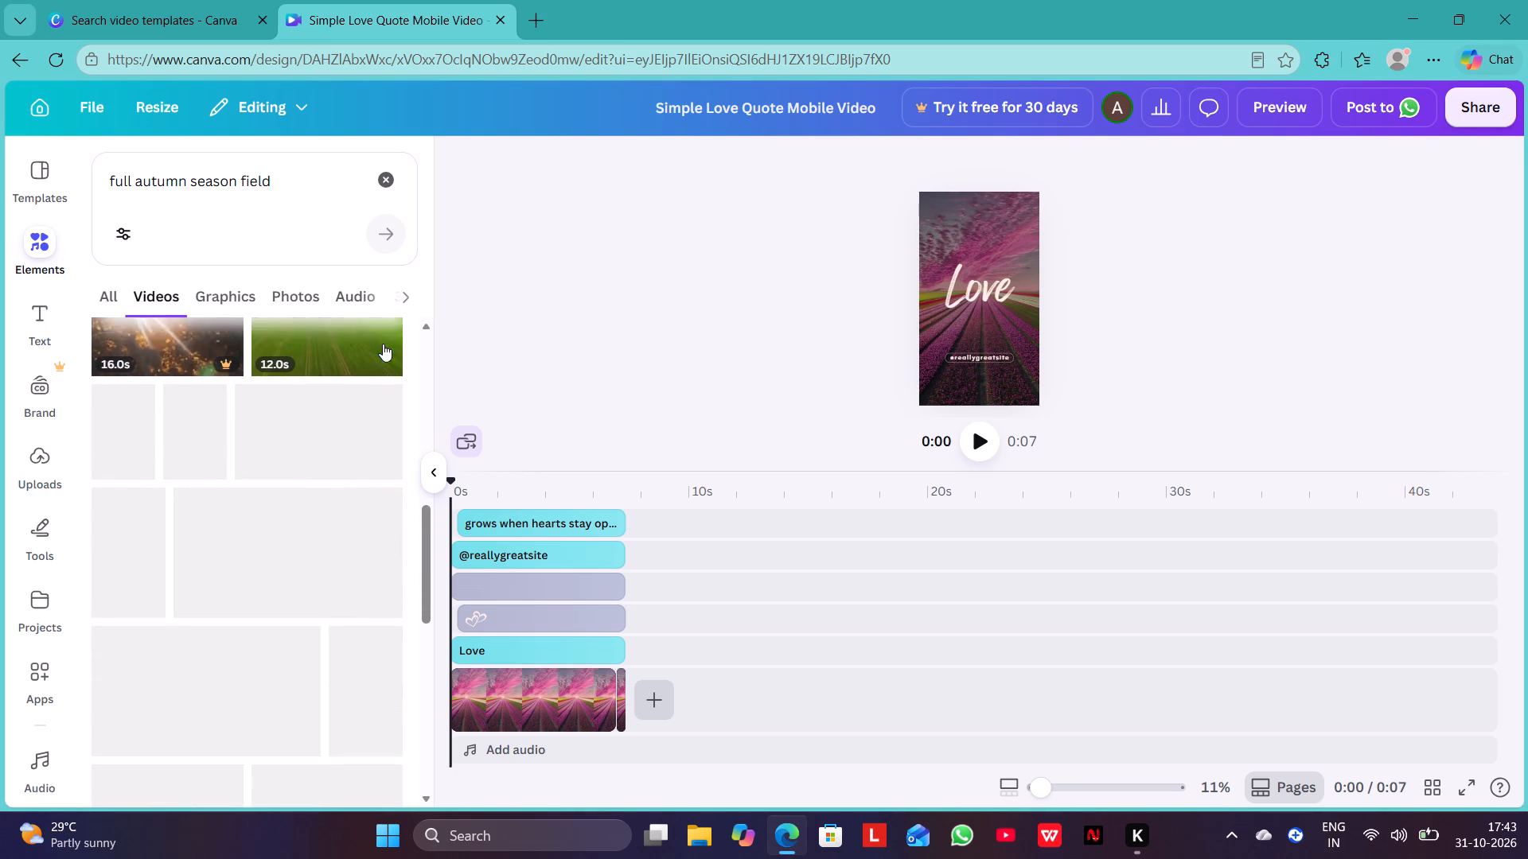
scroll(383, 344, "down", 4)
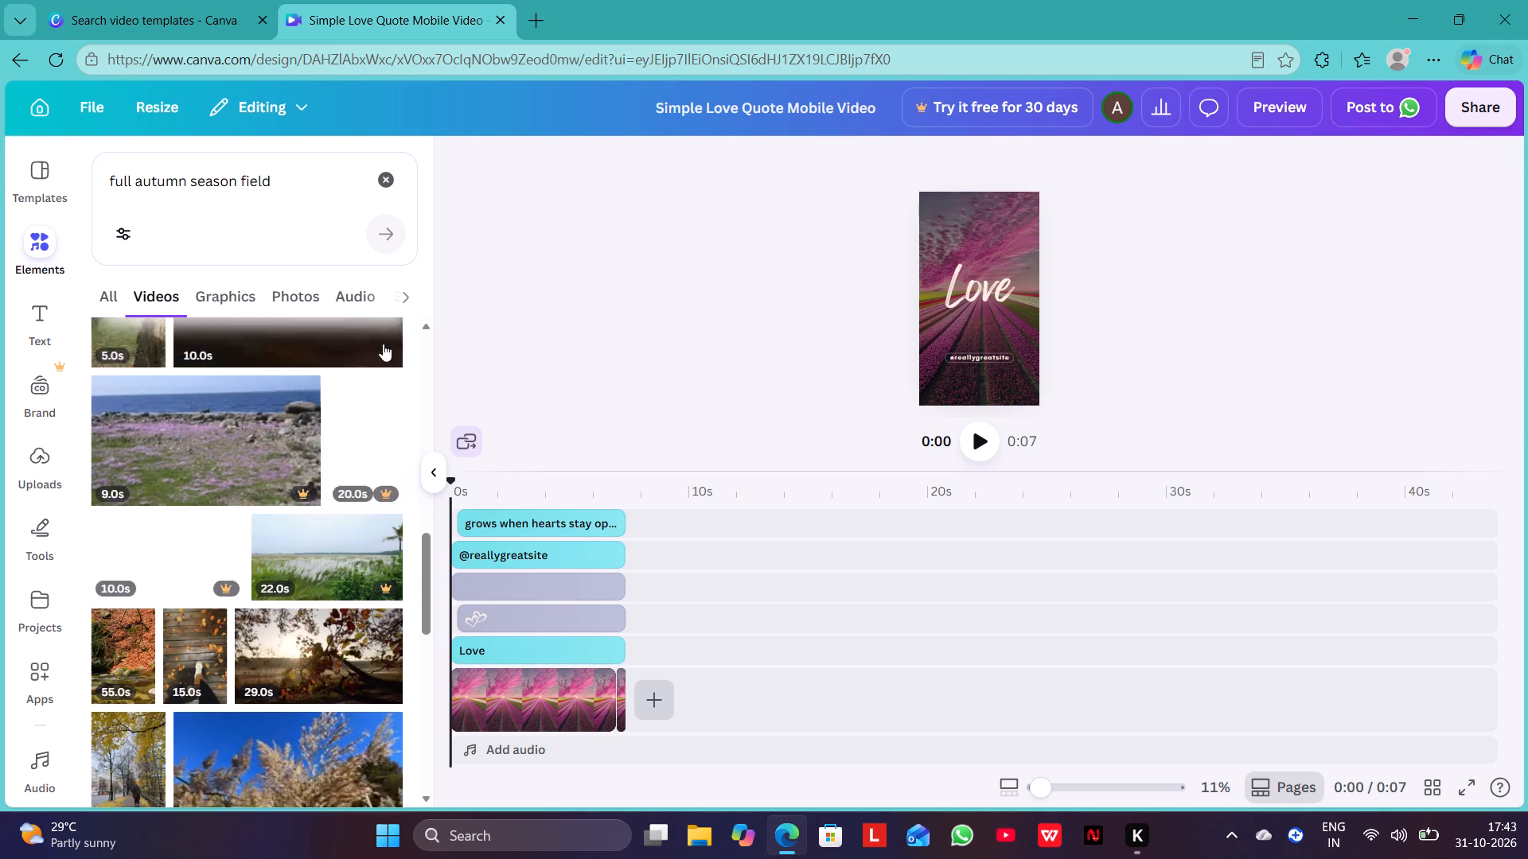
scroll(383, 344, "down", 4)
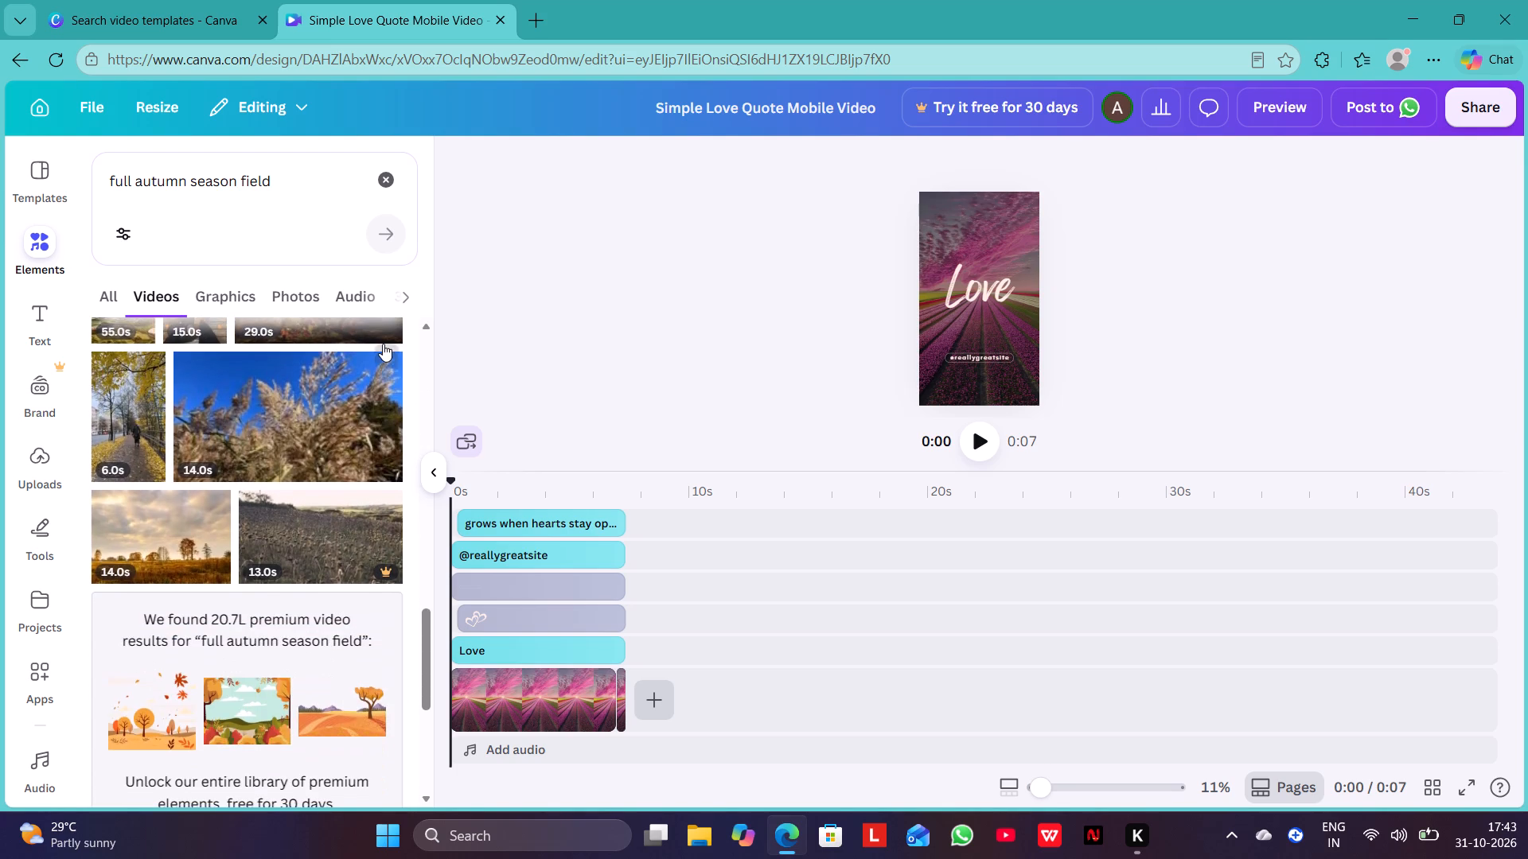
Replace the template's background video with the 44-second clip of a leaf-covered path through autumn trees.
scroll(383, 344, "up", 3)
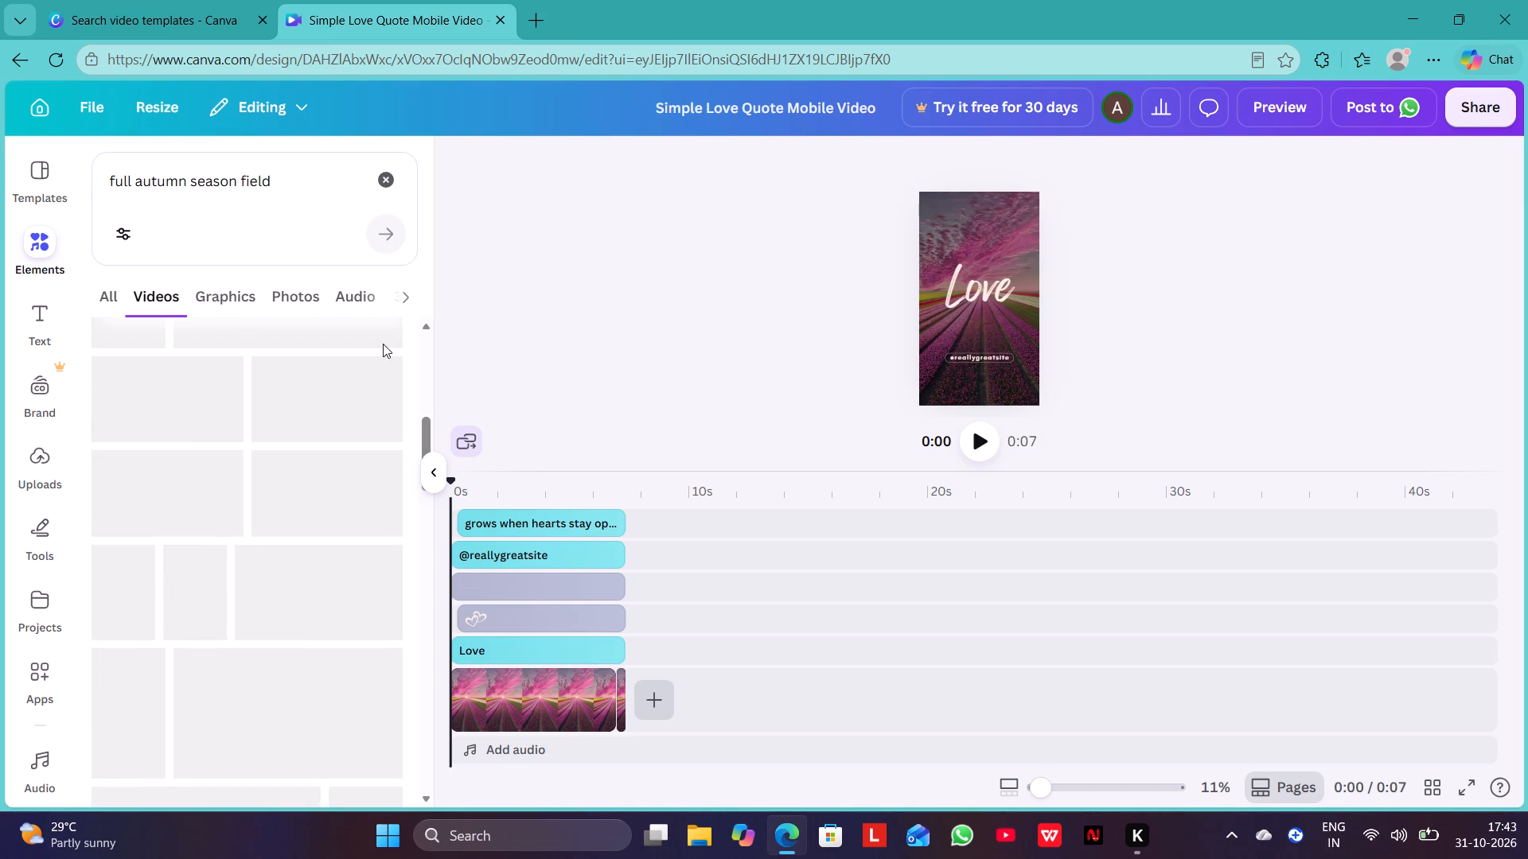
scroll(322, 468, "up", 4)
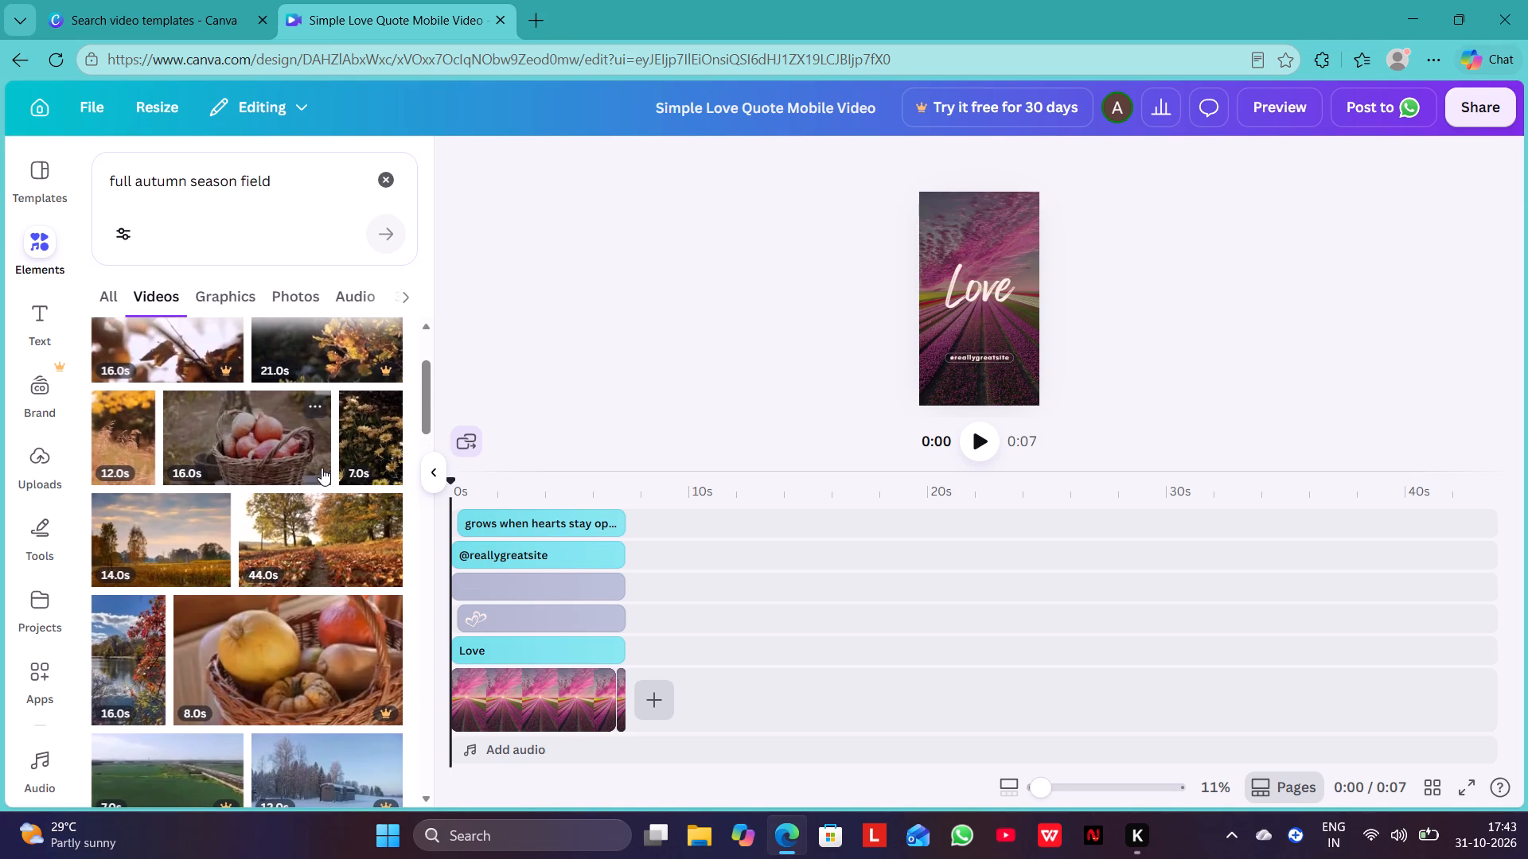
left_click_drag(320, 537, 849, 334)
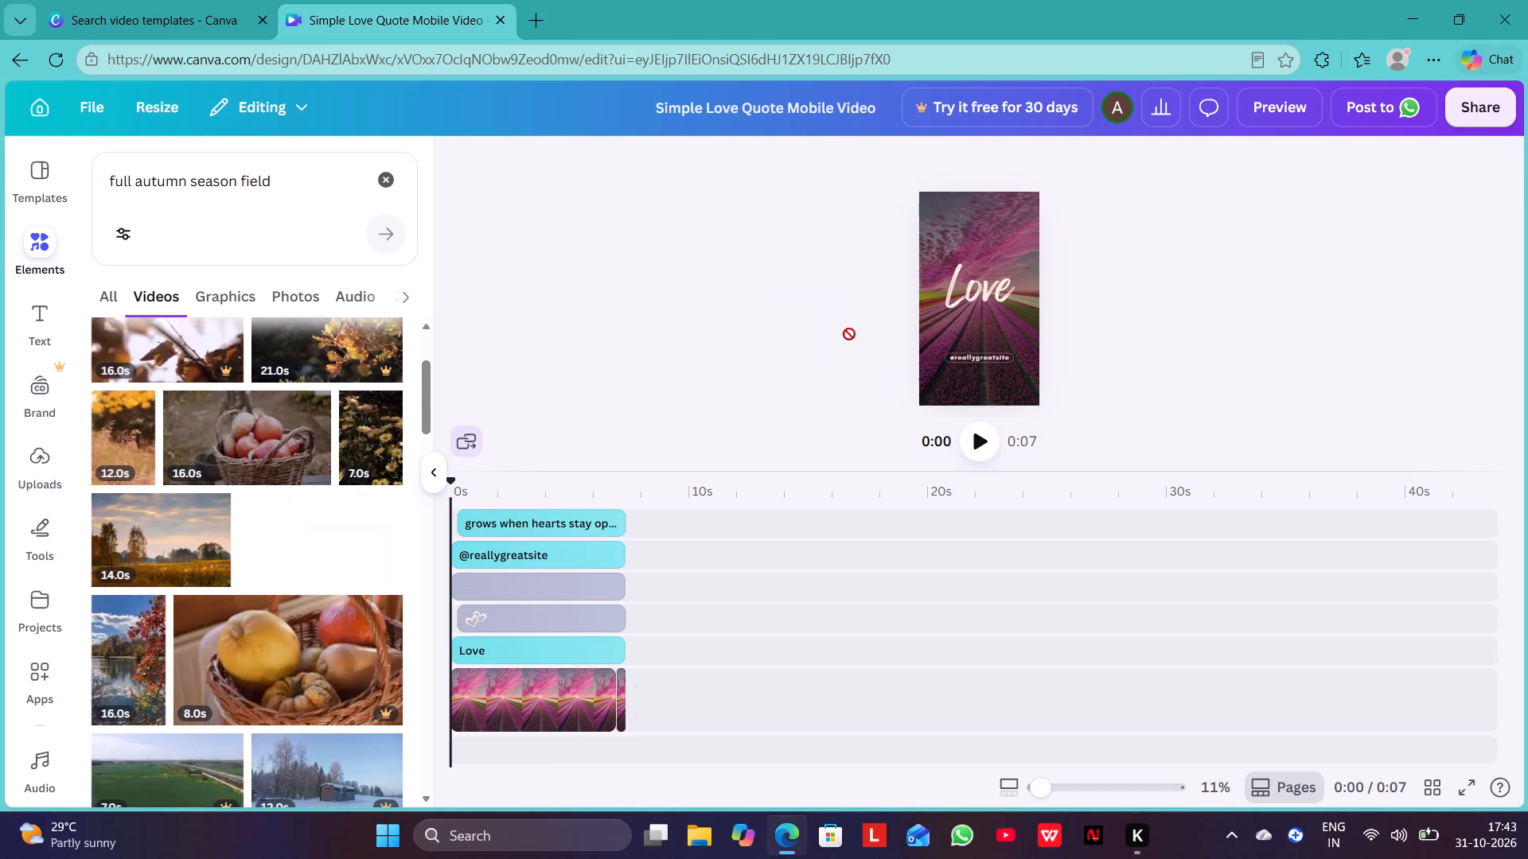
left_click_drag(849, 334, 998, 401)
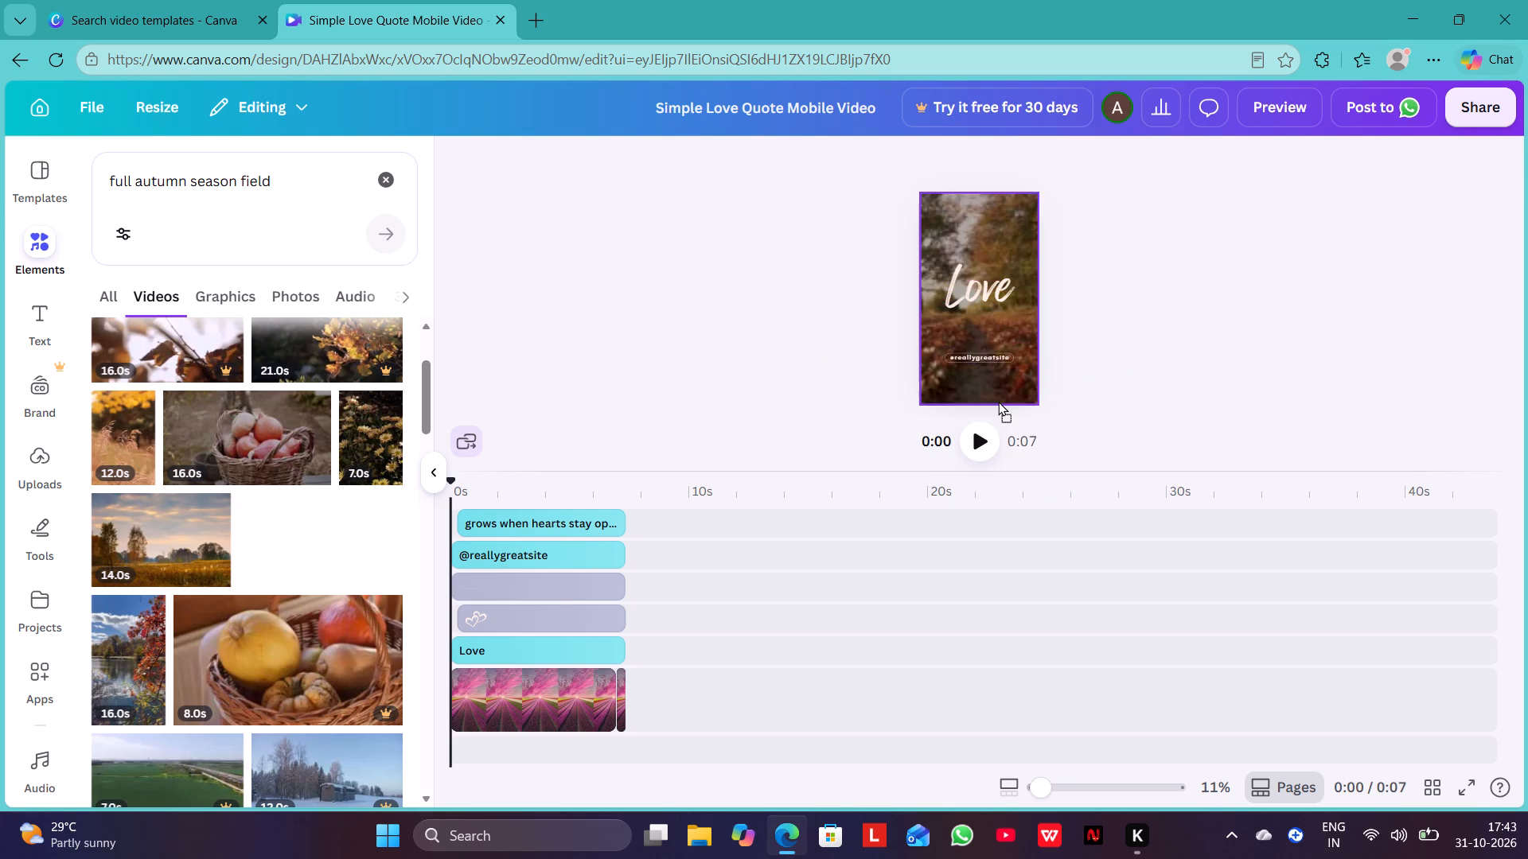
left_click_drag(998, 401, 998, 402)
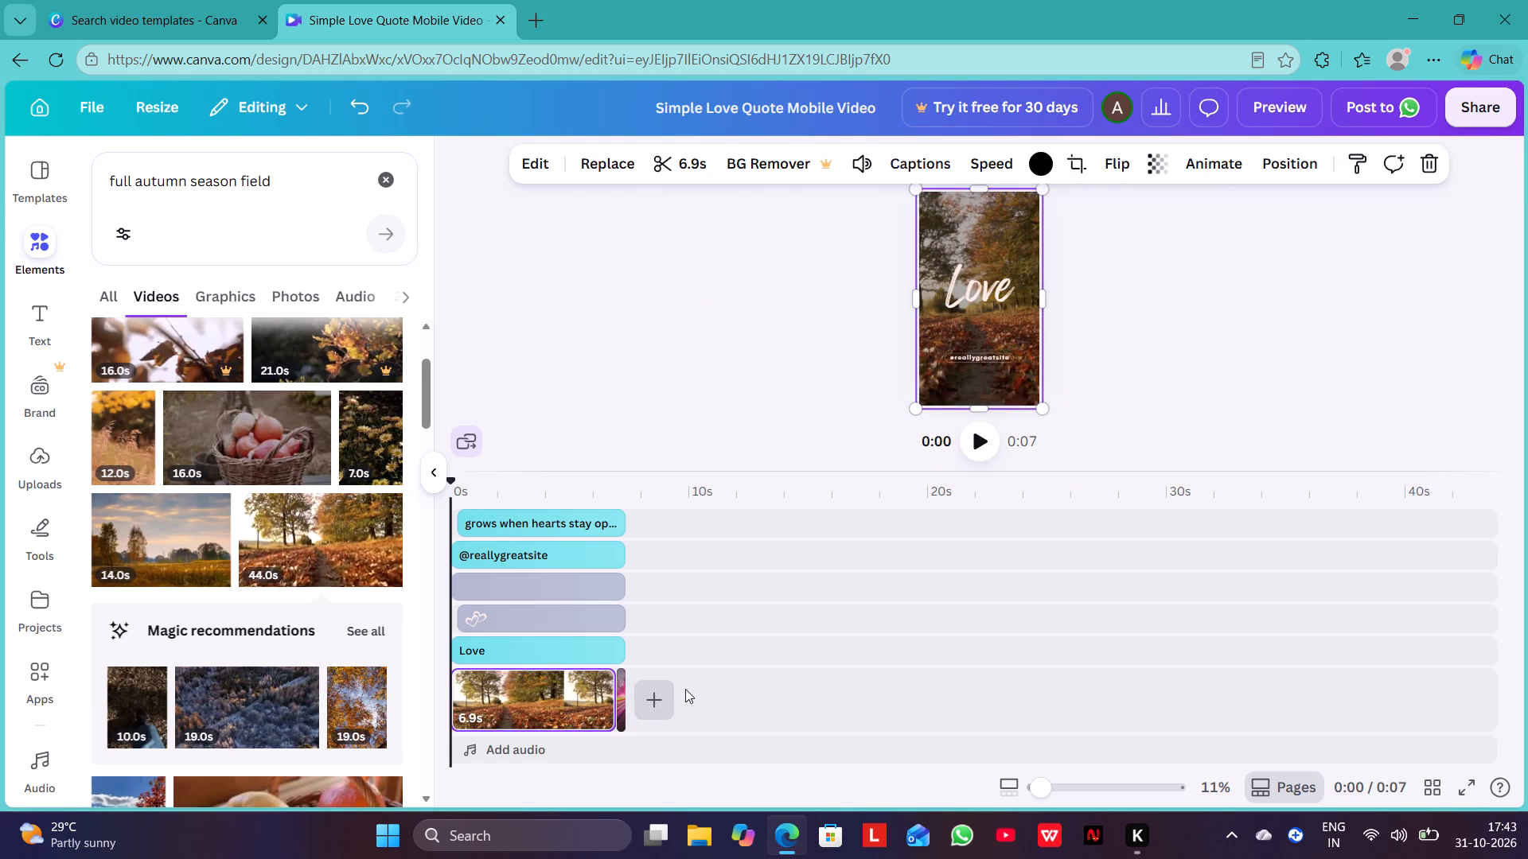
Delete the short leftover purple flower-field clip at the end of the timeline.
left_click(622, 696)
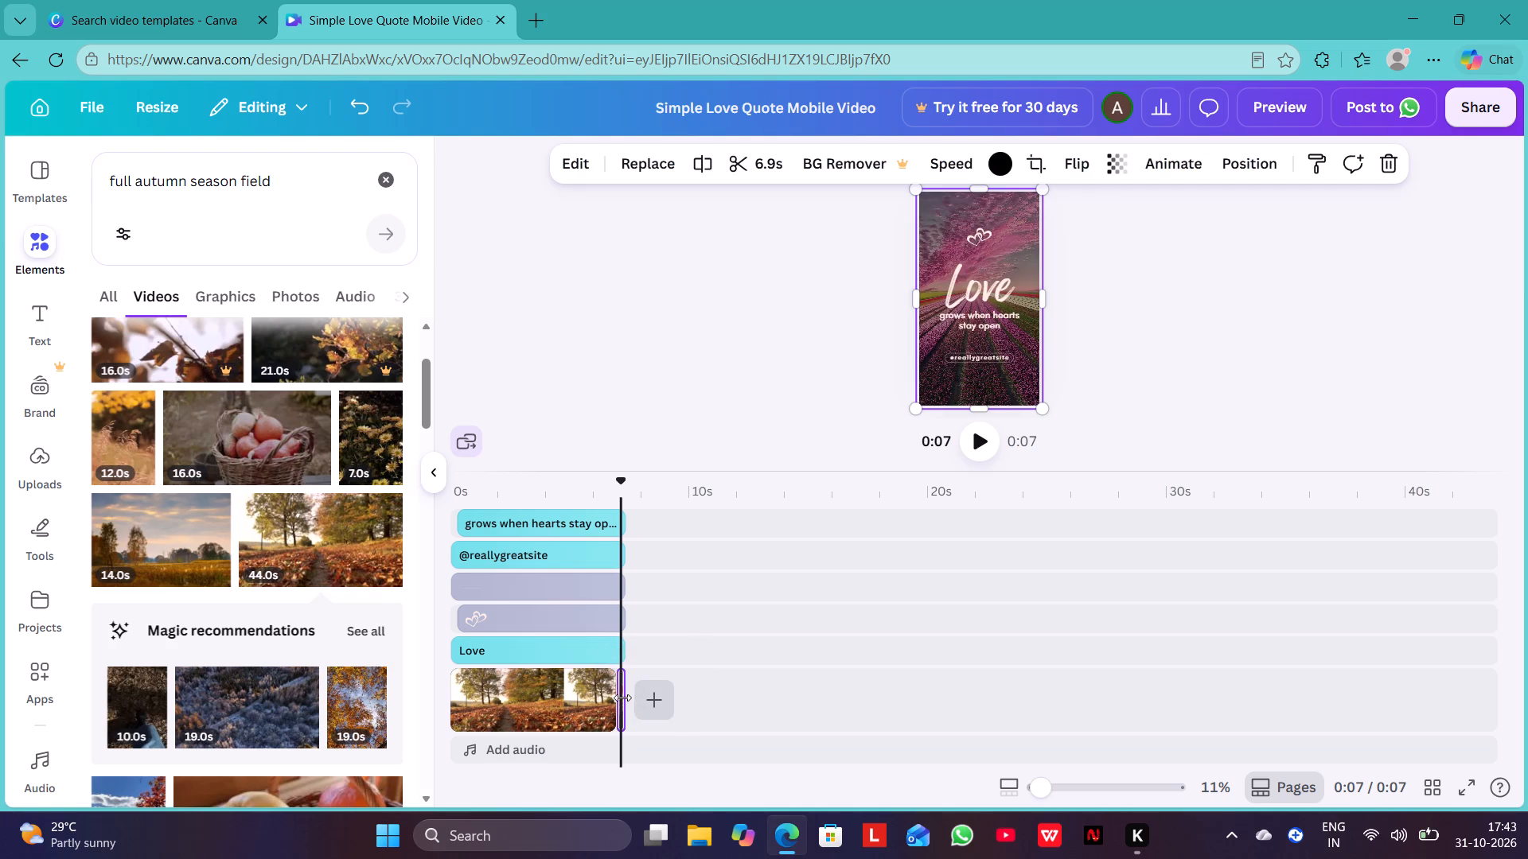
left_click_drag(623, 698, 662, 694)
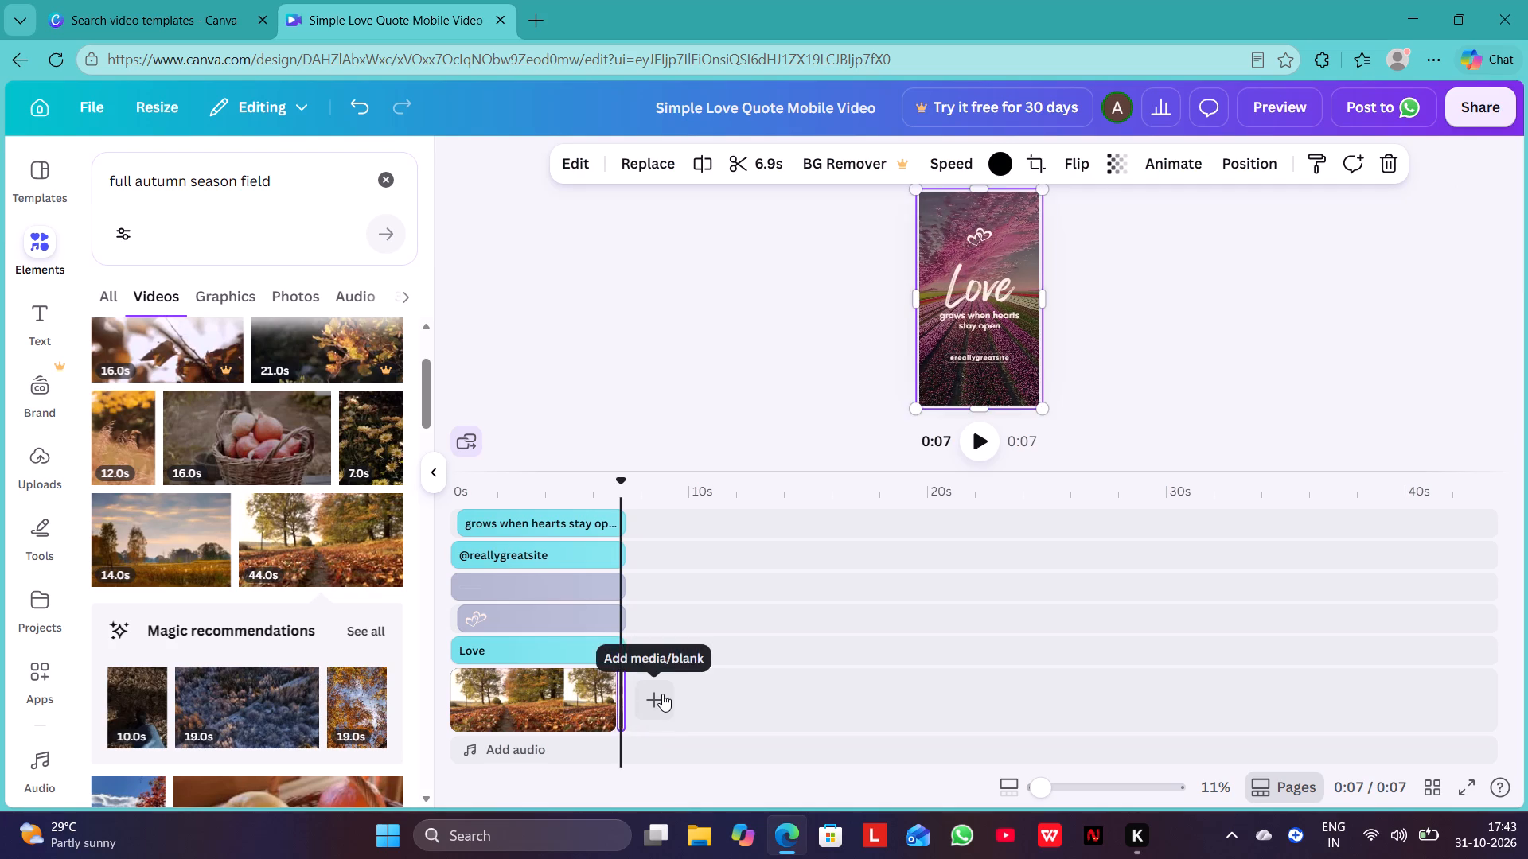
left_click_drag(623, 694, 692, 710)
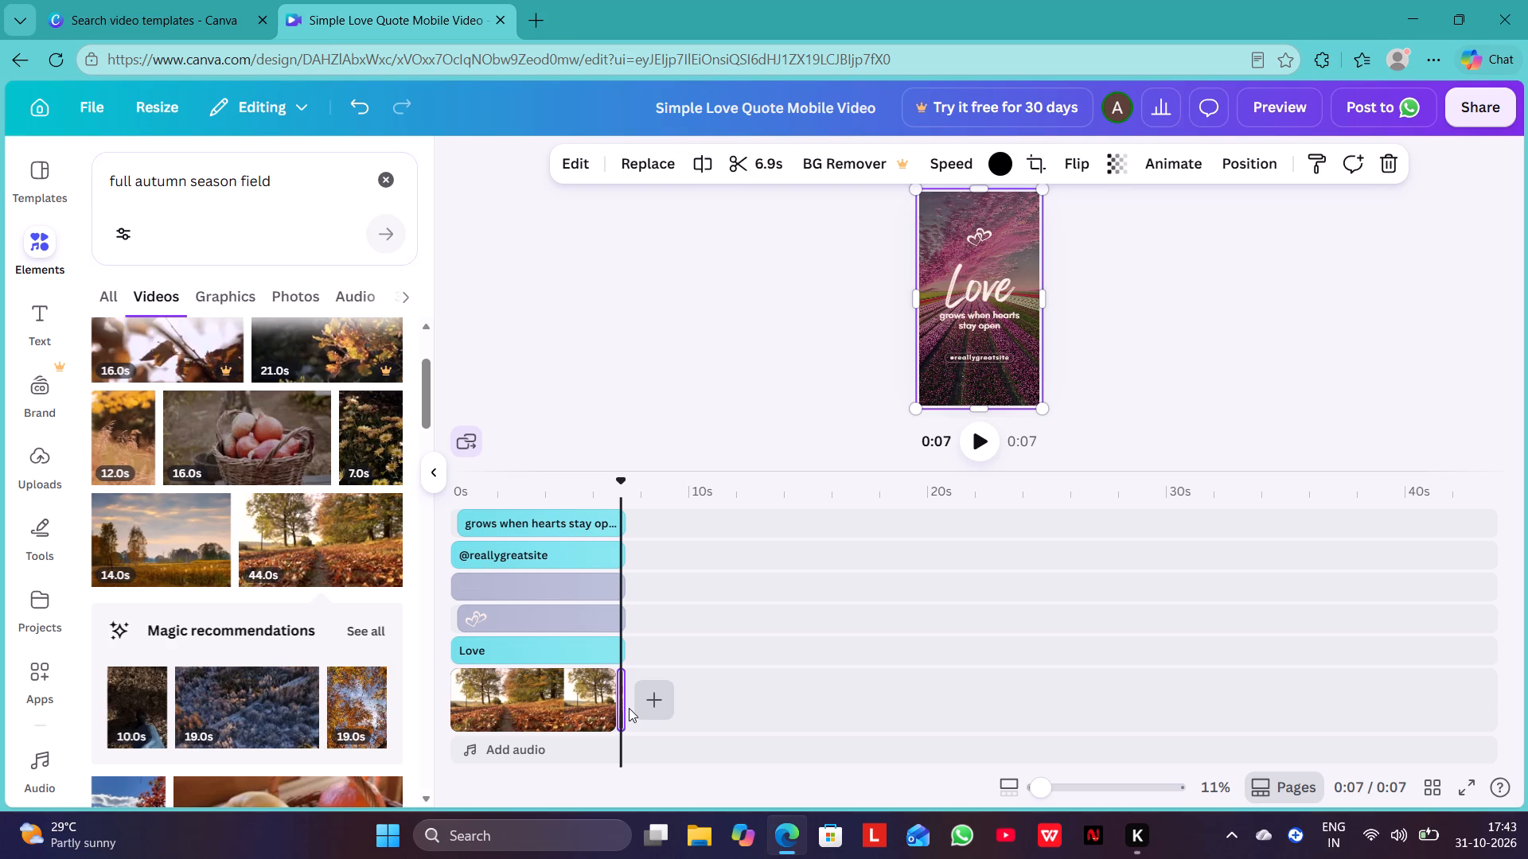
key("Delete")
Extend the autumn background clip on the timeline to 7.3 s.
left_click(555, 702)
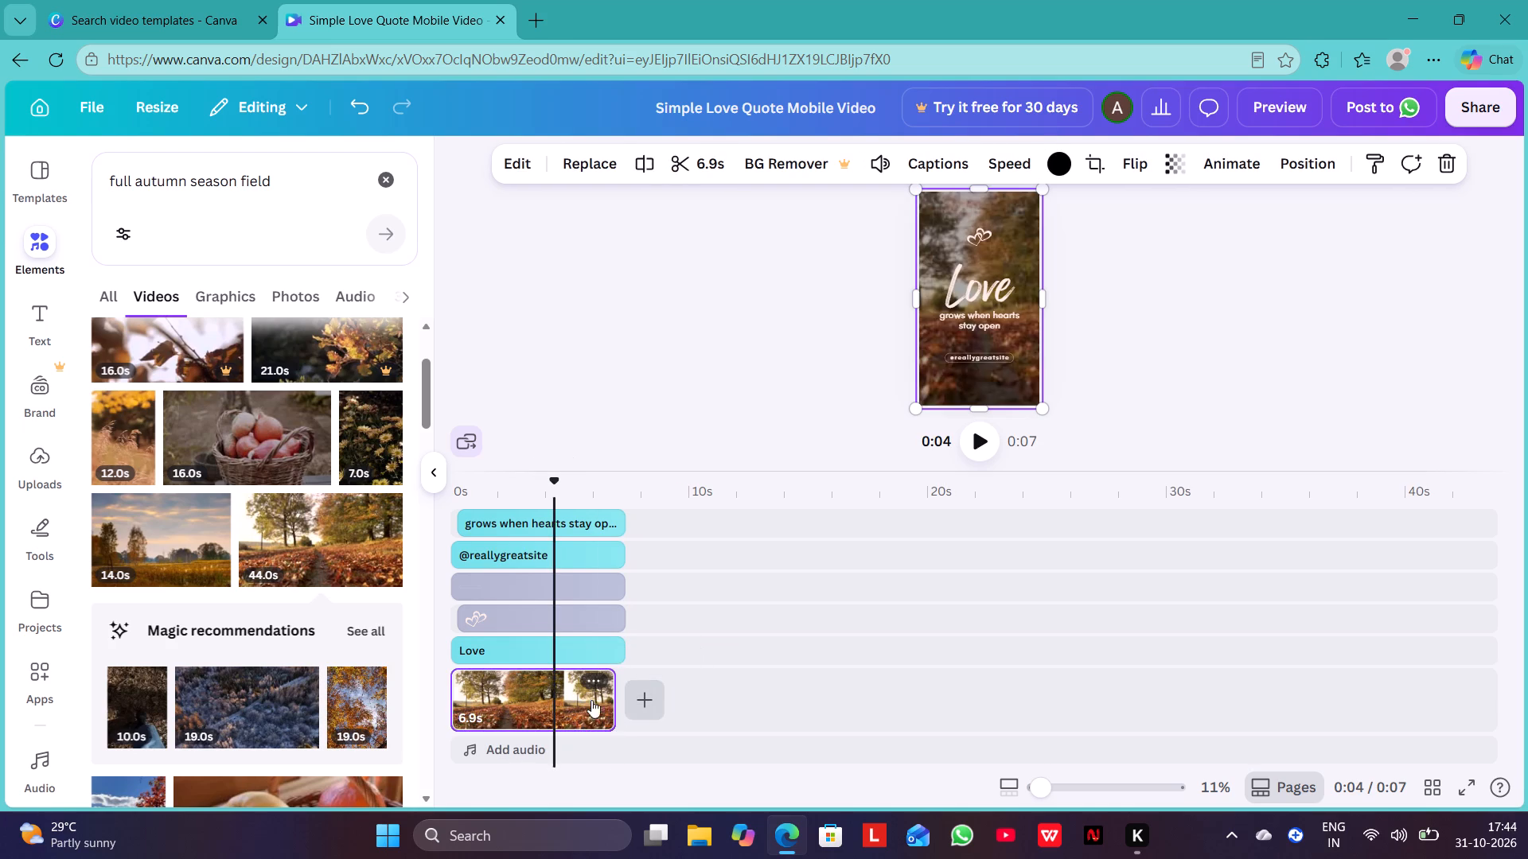
left_click_drag(614, 694, 624, 694)
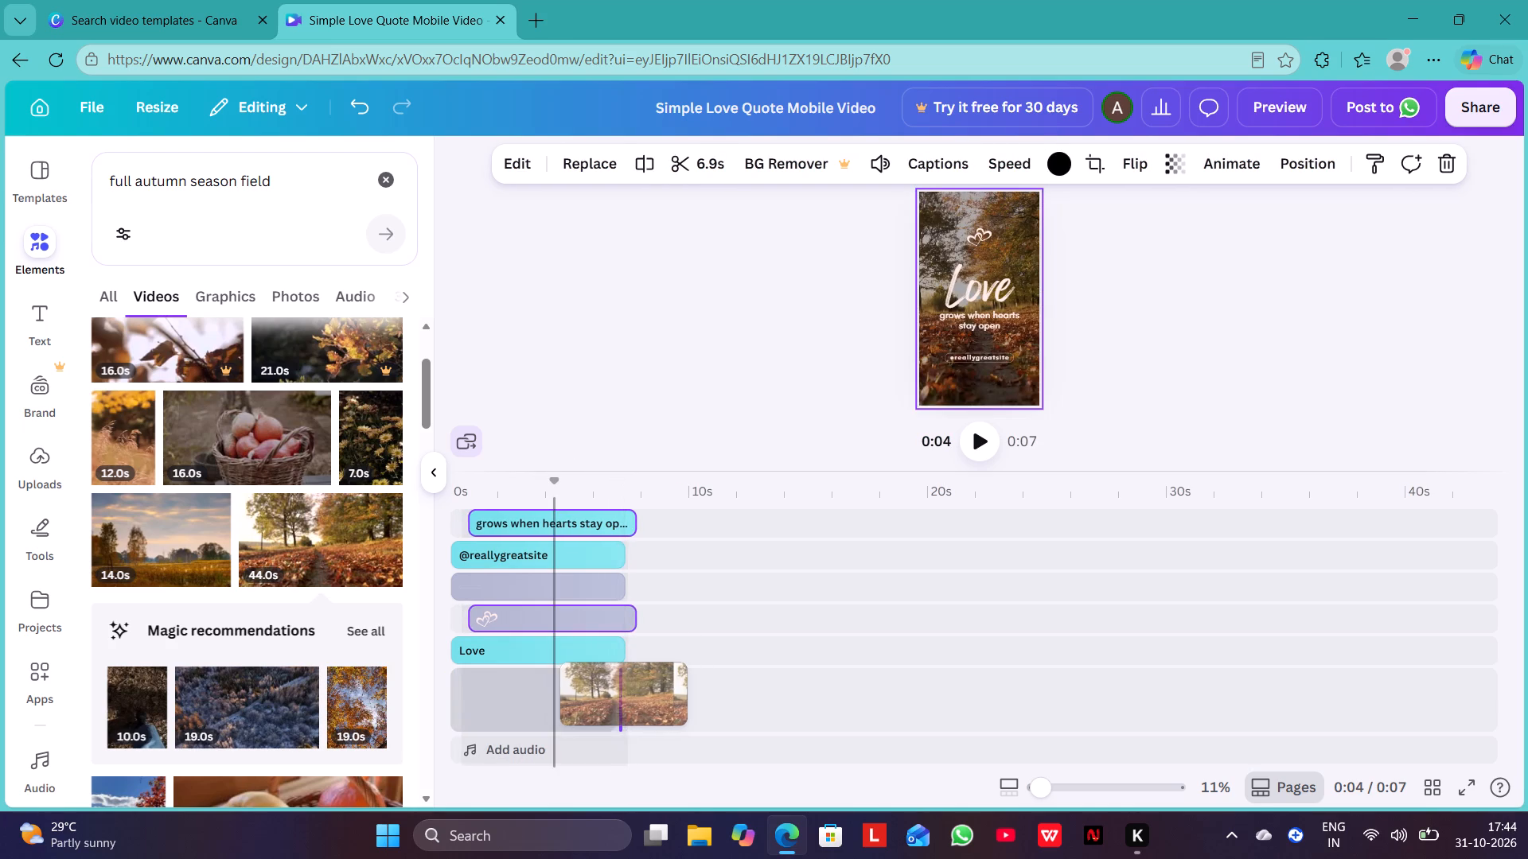
left_click_drag(624, 694, 538, 696)
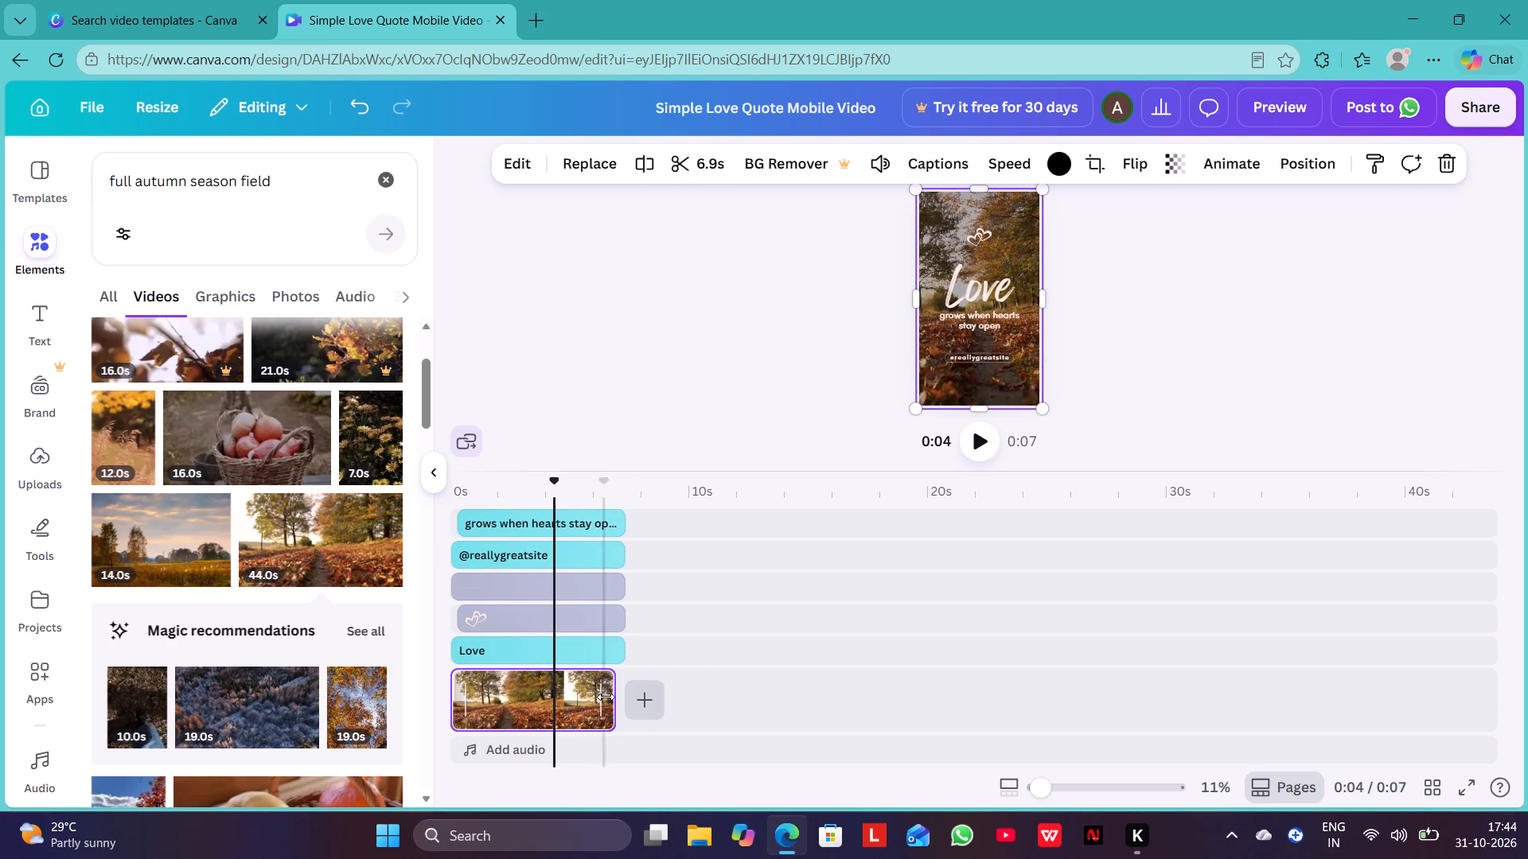
left_click_drag(606, 697, 621, 697)
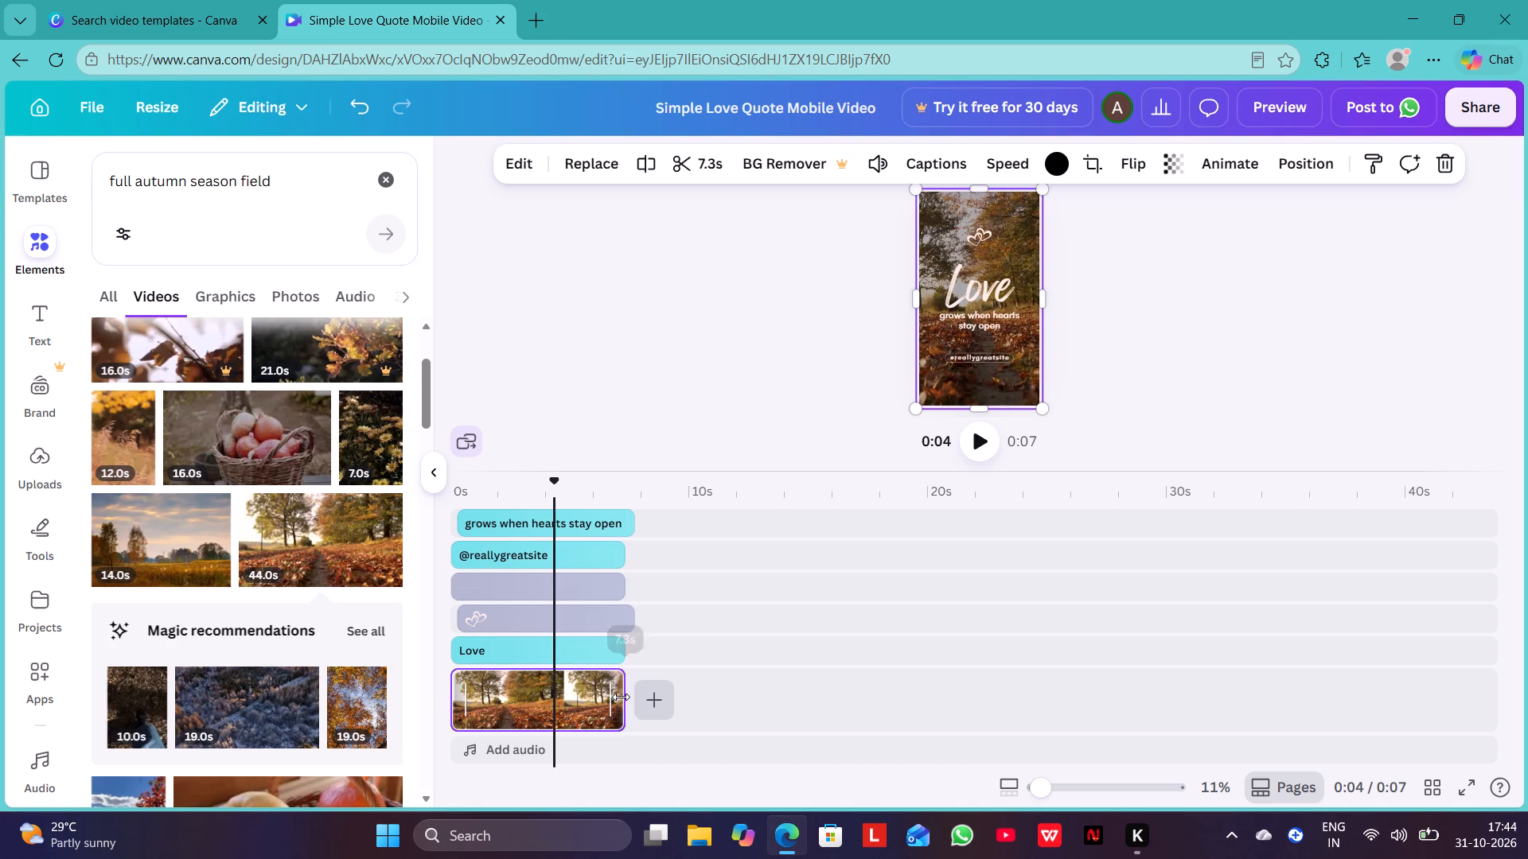
Align the ends of the hearts graphic and the handle's frame shape with the autumn clip, lasting 7.1 s and 7.3 s.
left_click(622, 647)
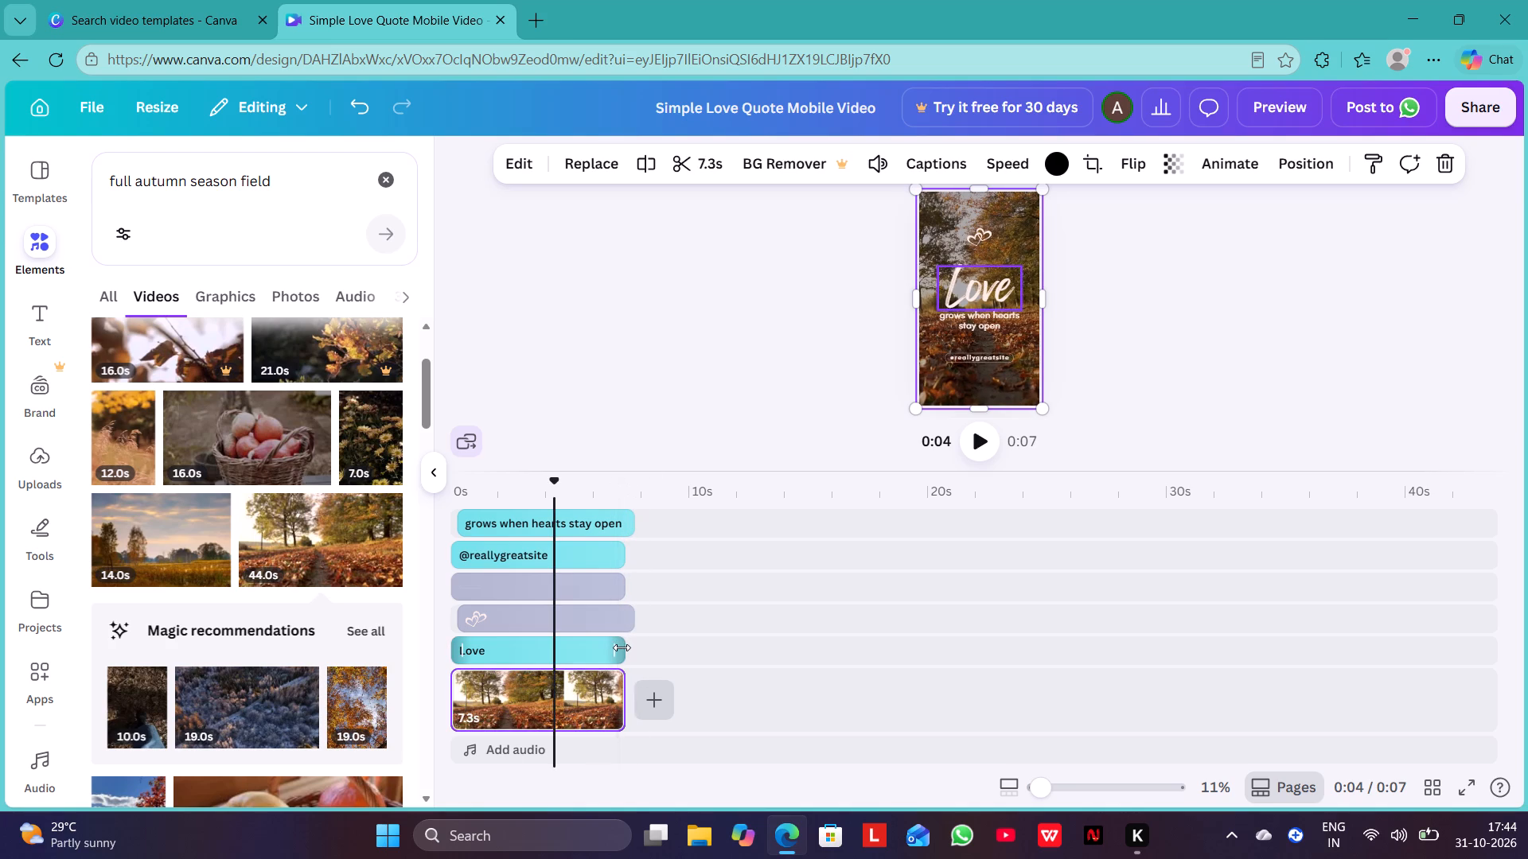
left_click_drag(630, 612, 620, 612)
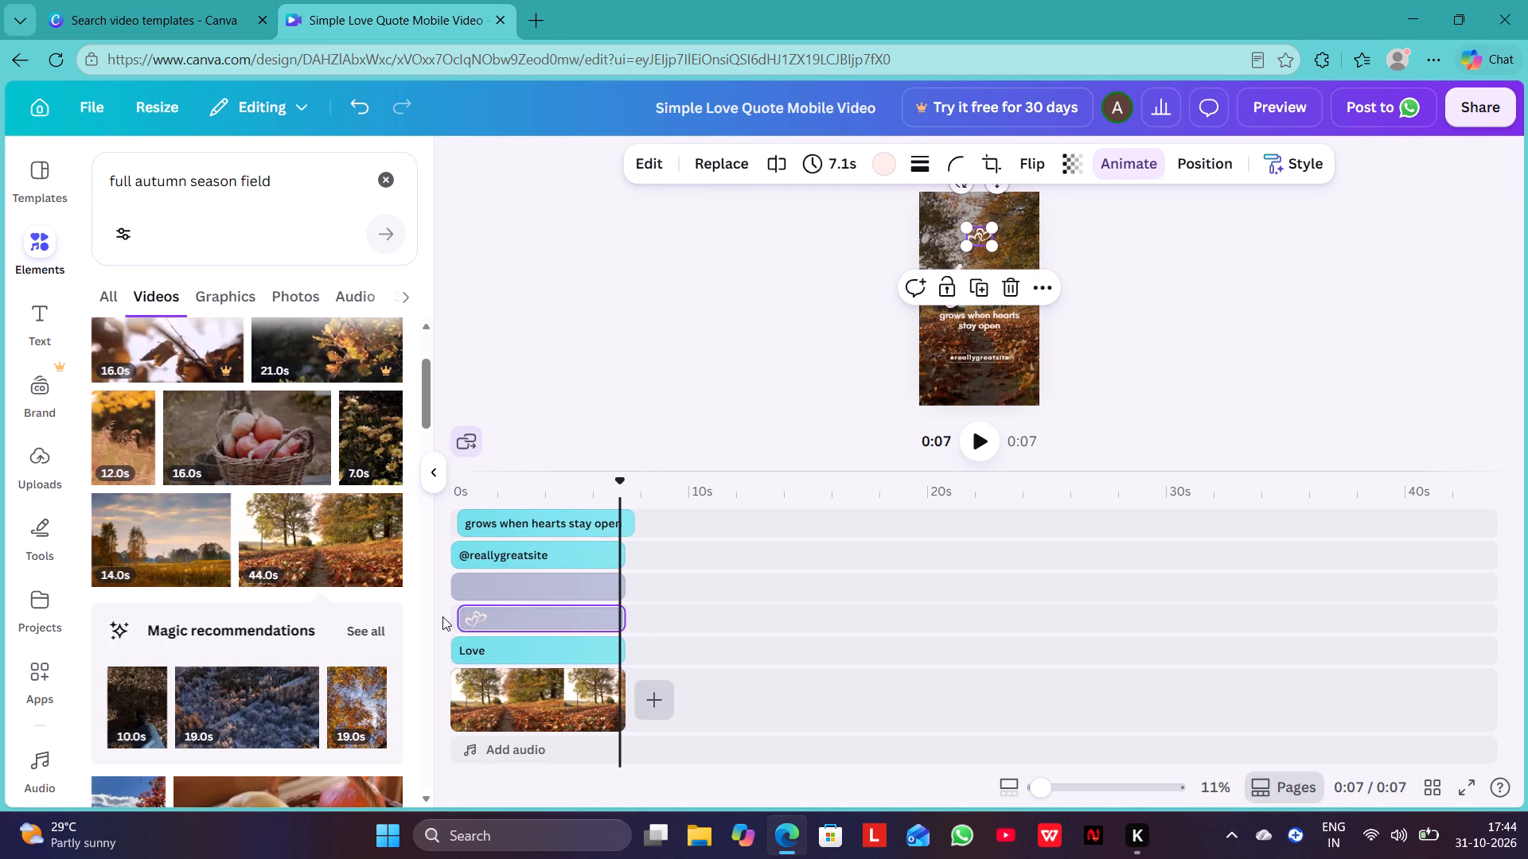
left_click_drag(618, 578, 624, 578)
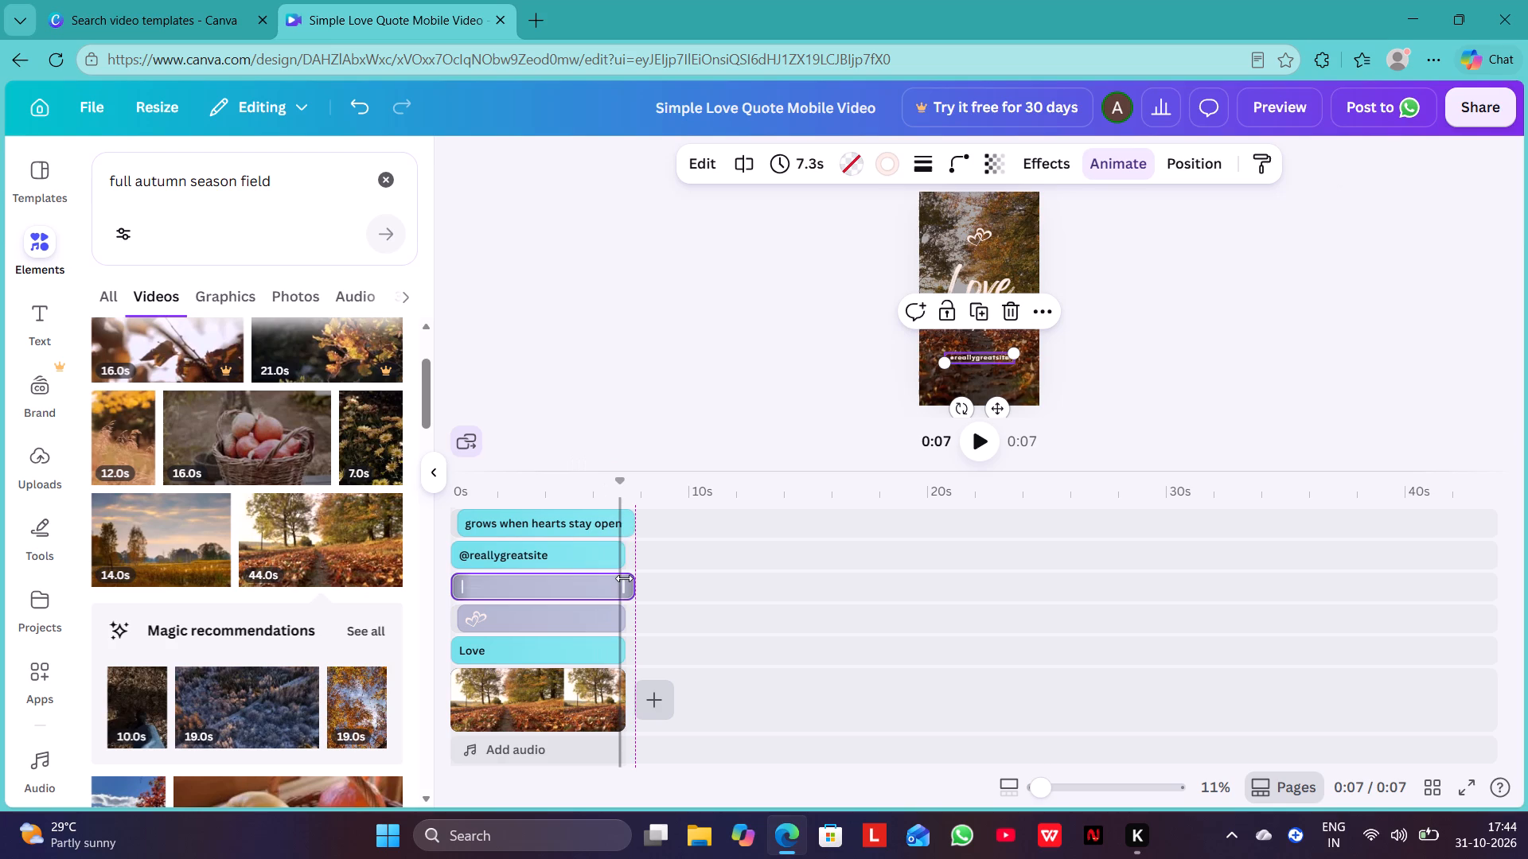
left_click_drag(624, 578, 626, 578)
left_click(619, 550)
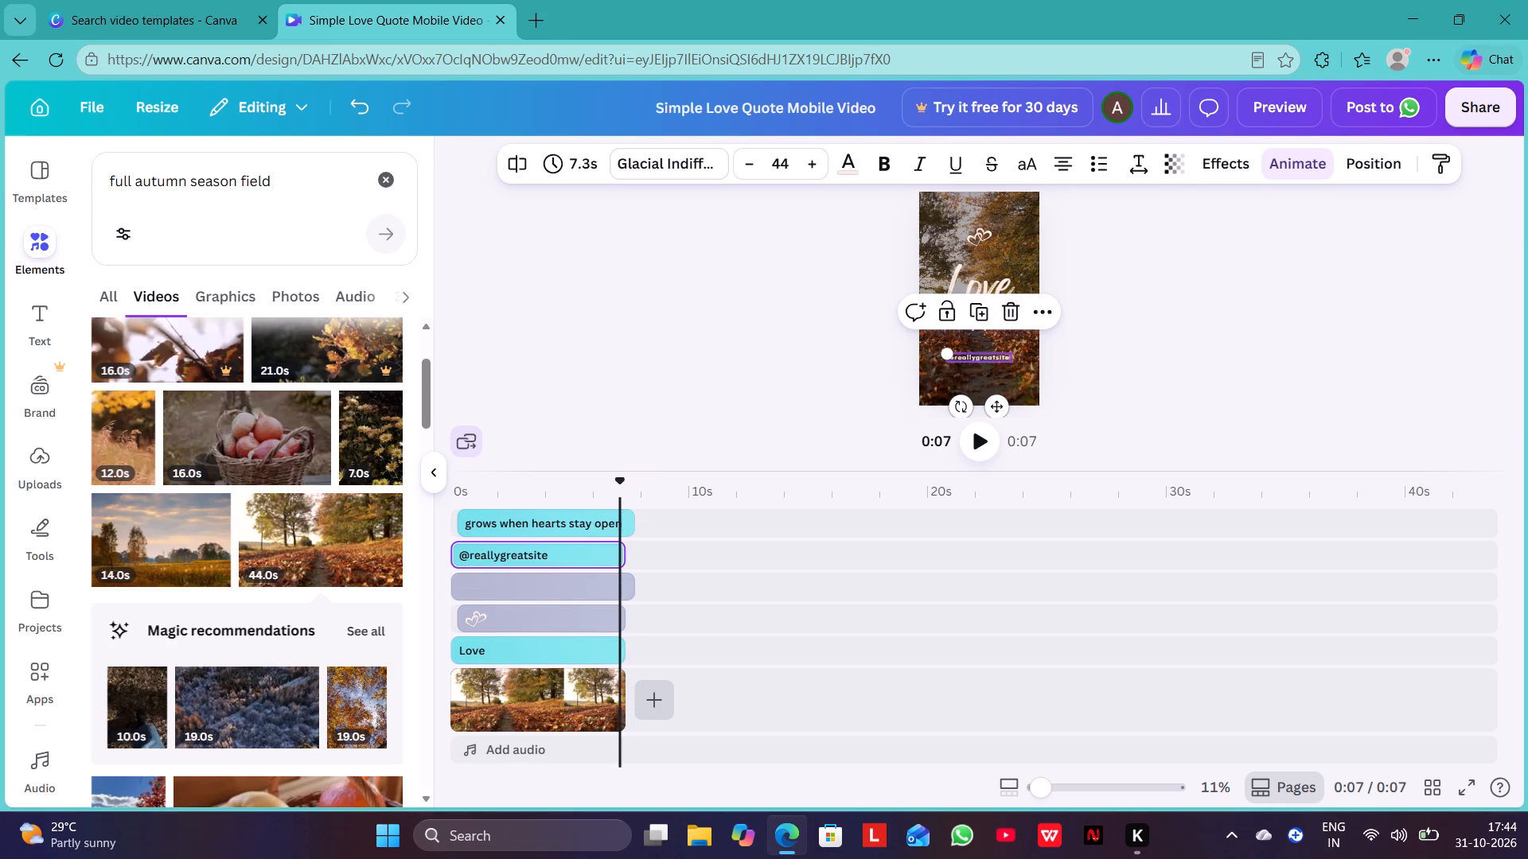
left_click_drag(621, 487, 629, 484)
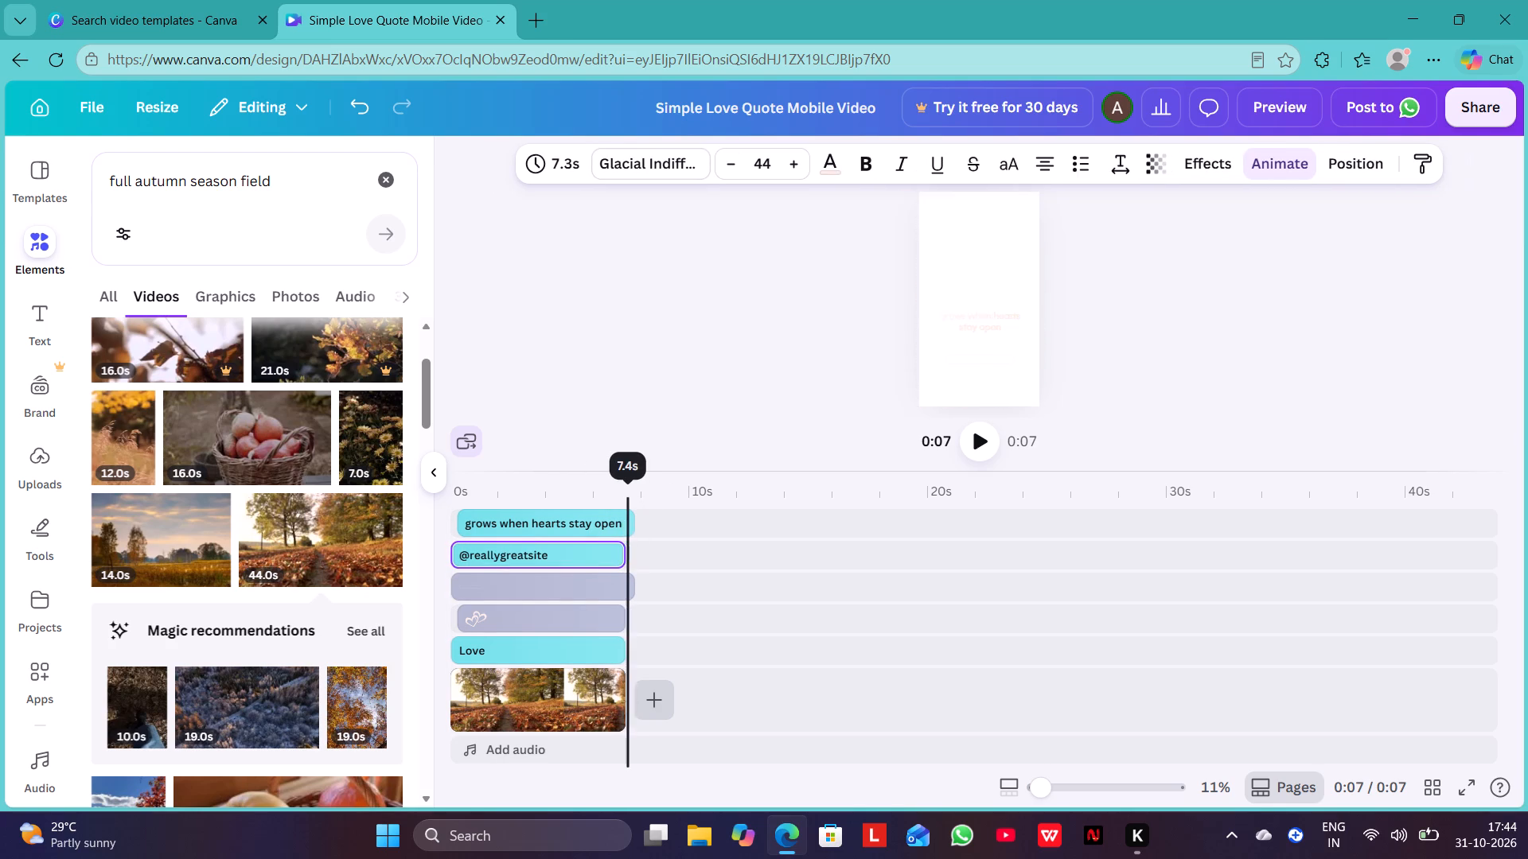
left_click_drag(629, 484, 633, 482)
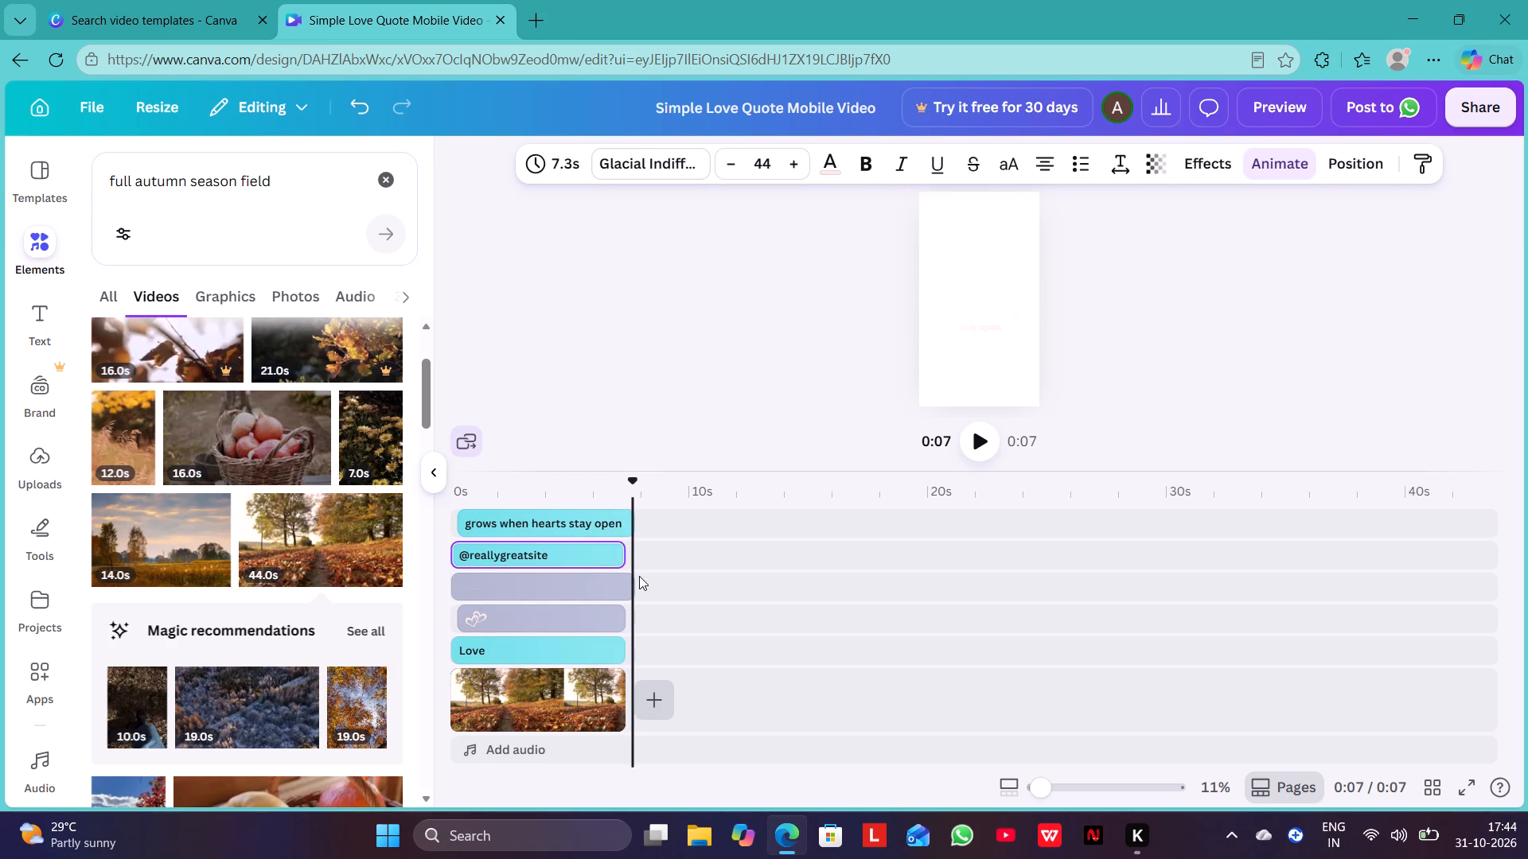
left_click_drag(629, 581, 627, 581)
left_click_drag(627, 581, 622, 583)
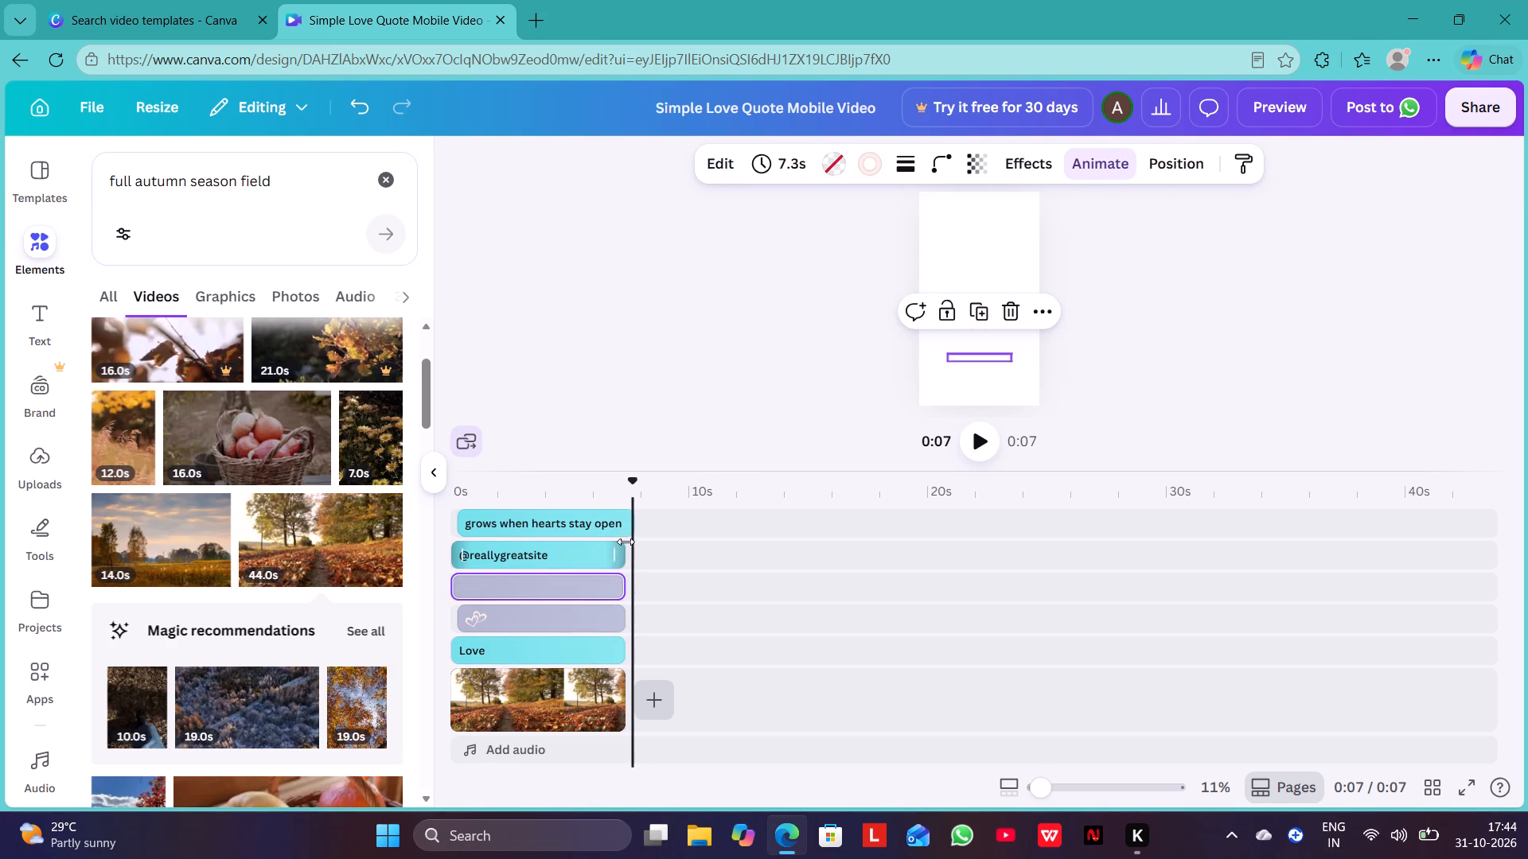
left_click(630, 522)
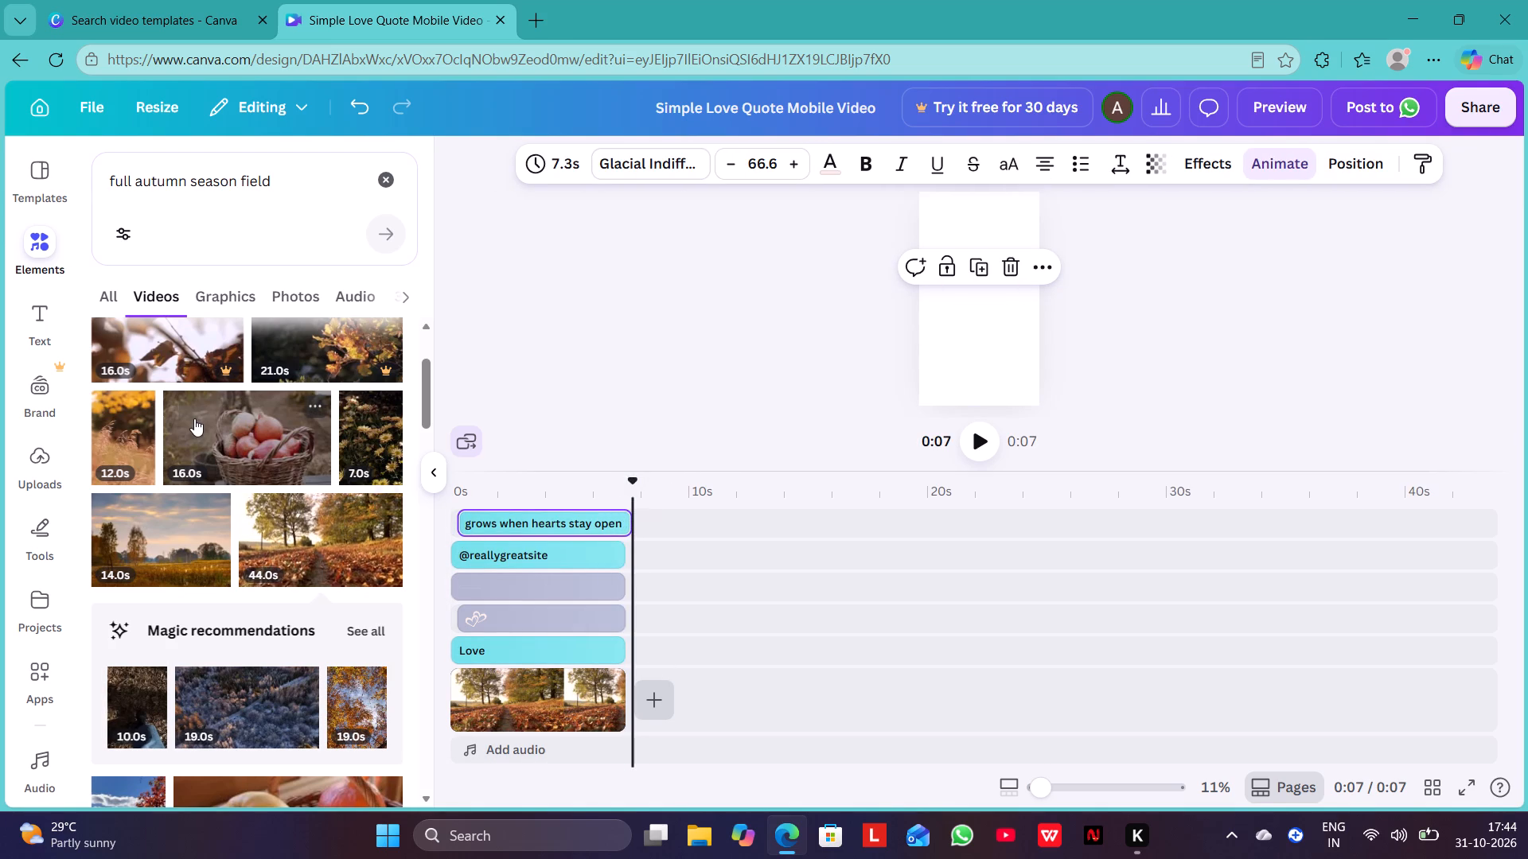
Add the 14-second clip of a meadow with trees under a cloudy sky to the timeline, after the leaf-covered path clip.
scroll(194, 418, "up", 2)
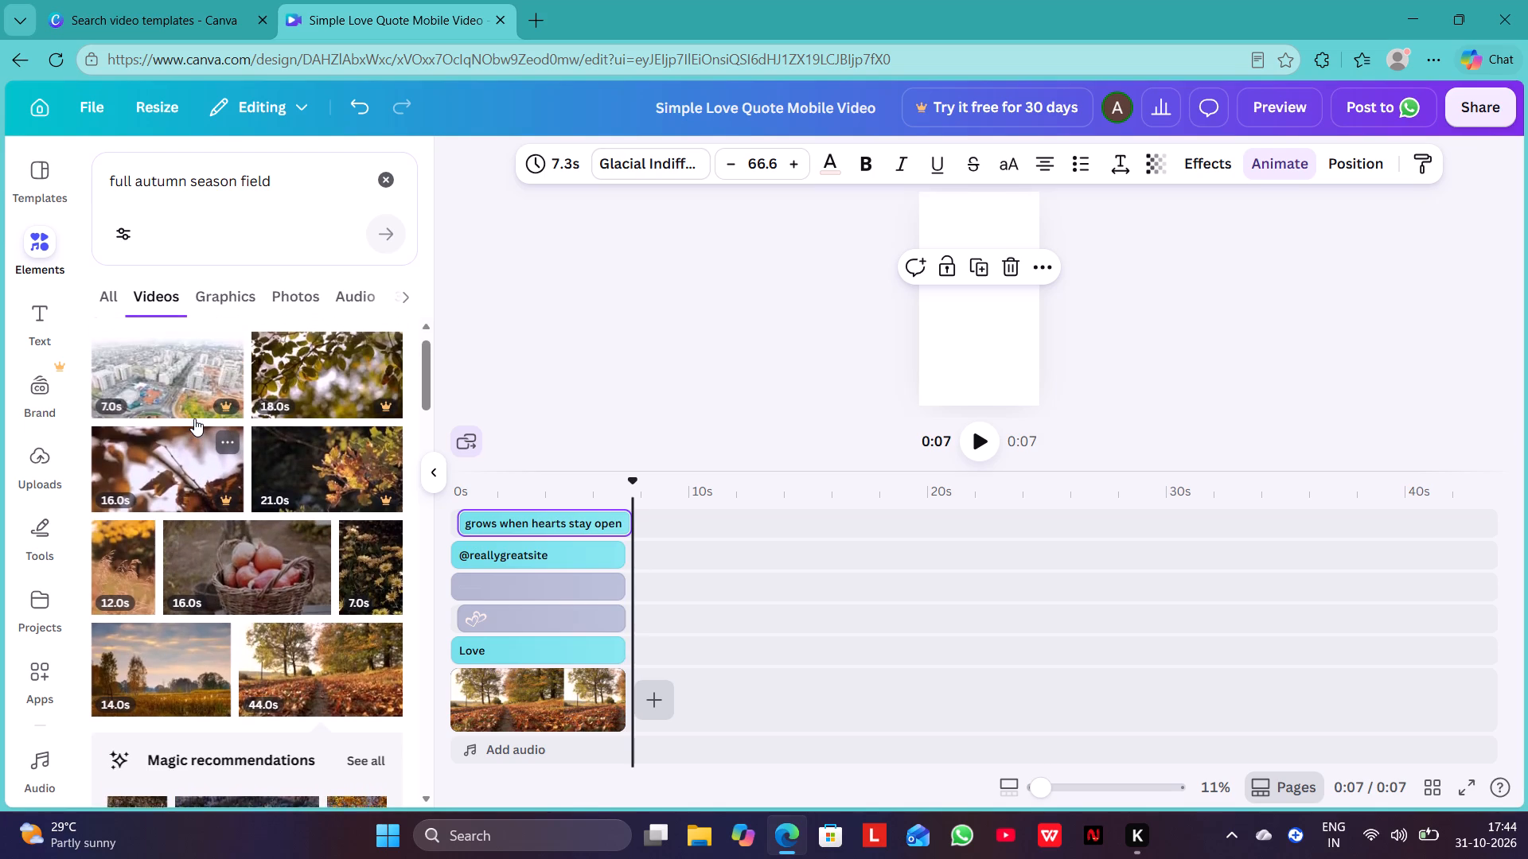
scroll(194, 418, "up", 1)
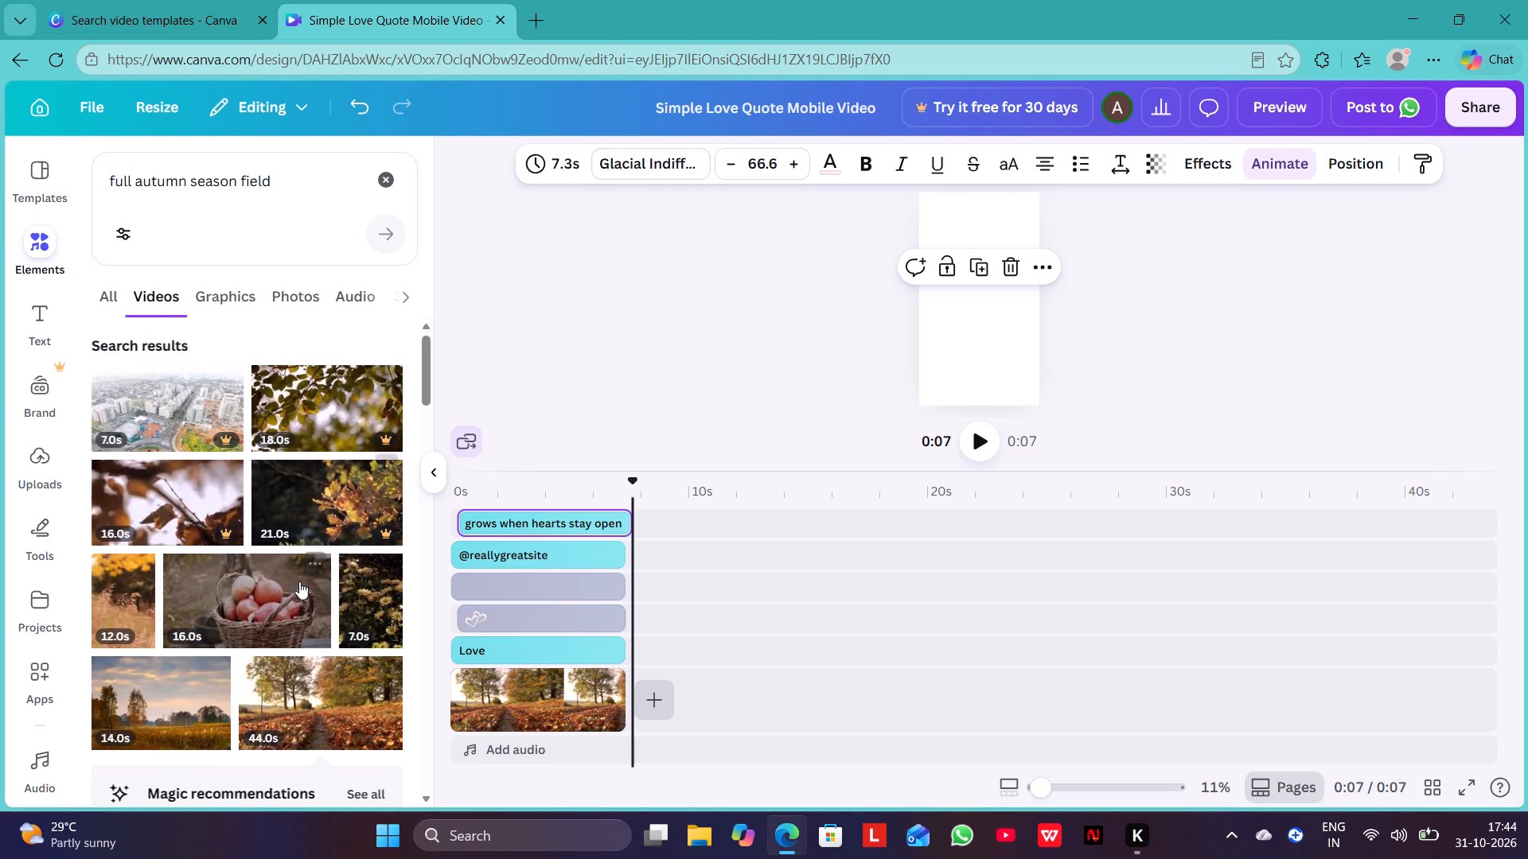
scroll(298, 583, "down", 1)
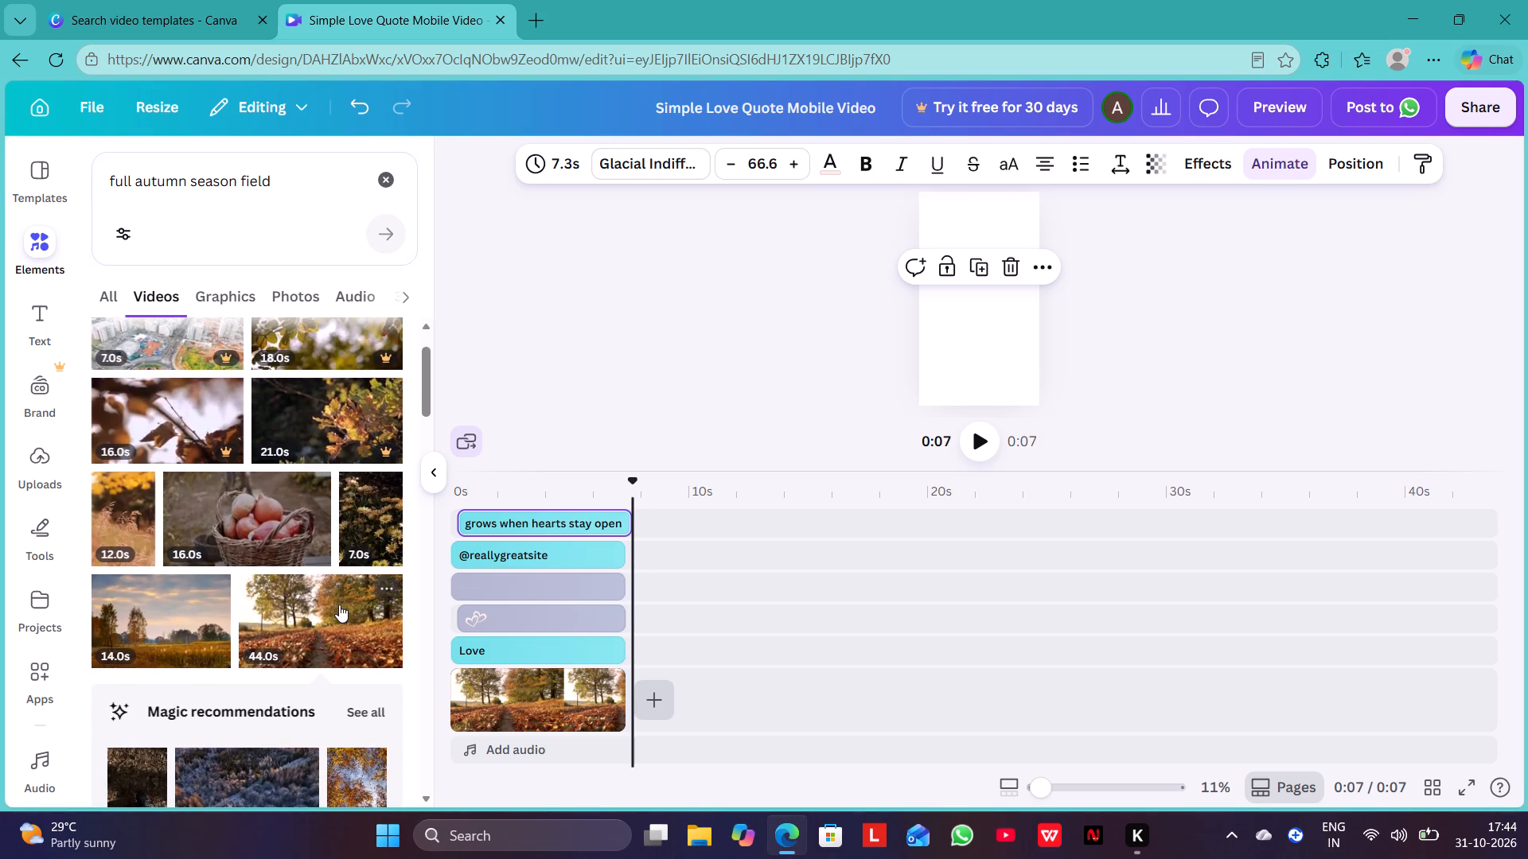
scroll(339, 604, "down", 1)
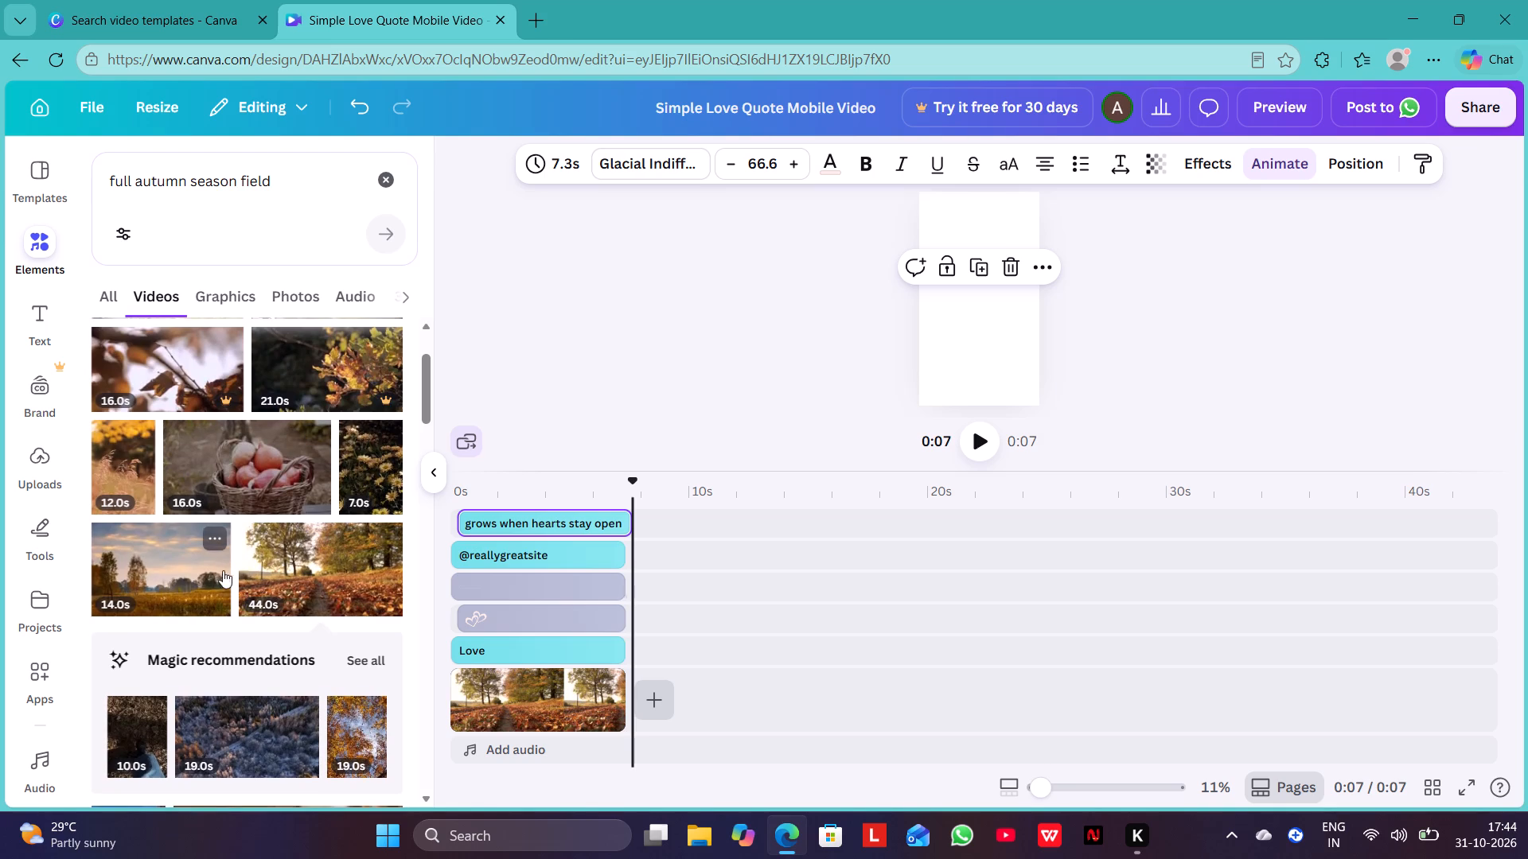
left_click_drag(181, 575, 719, 720)
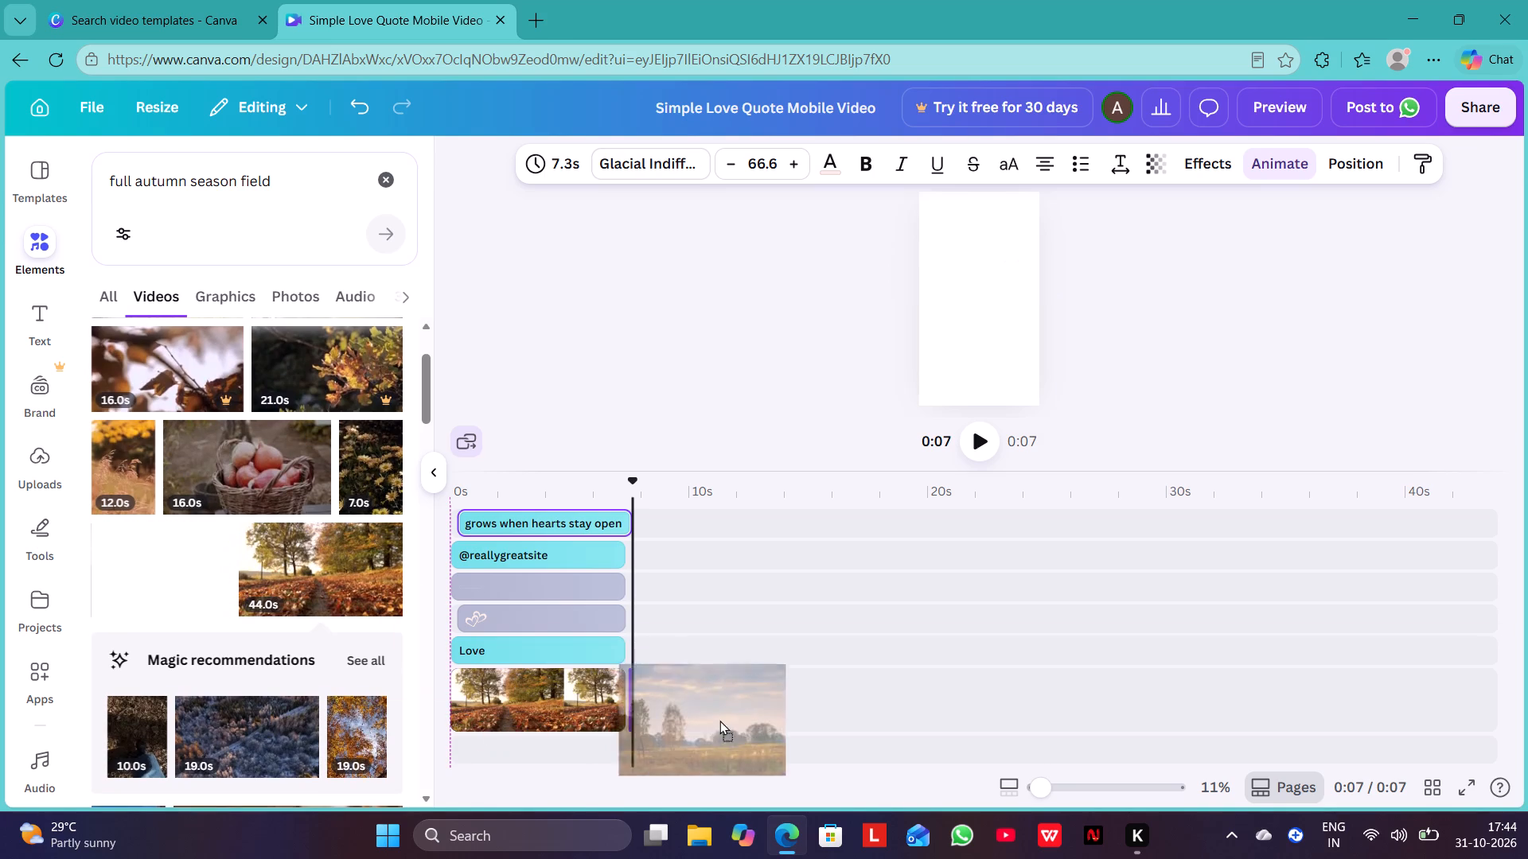
left_click_drag(719, 720, 748, 695)
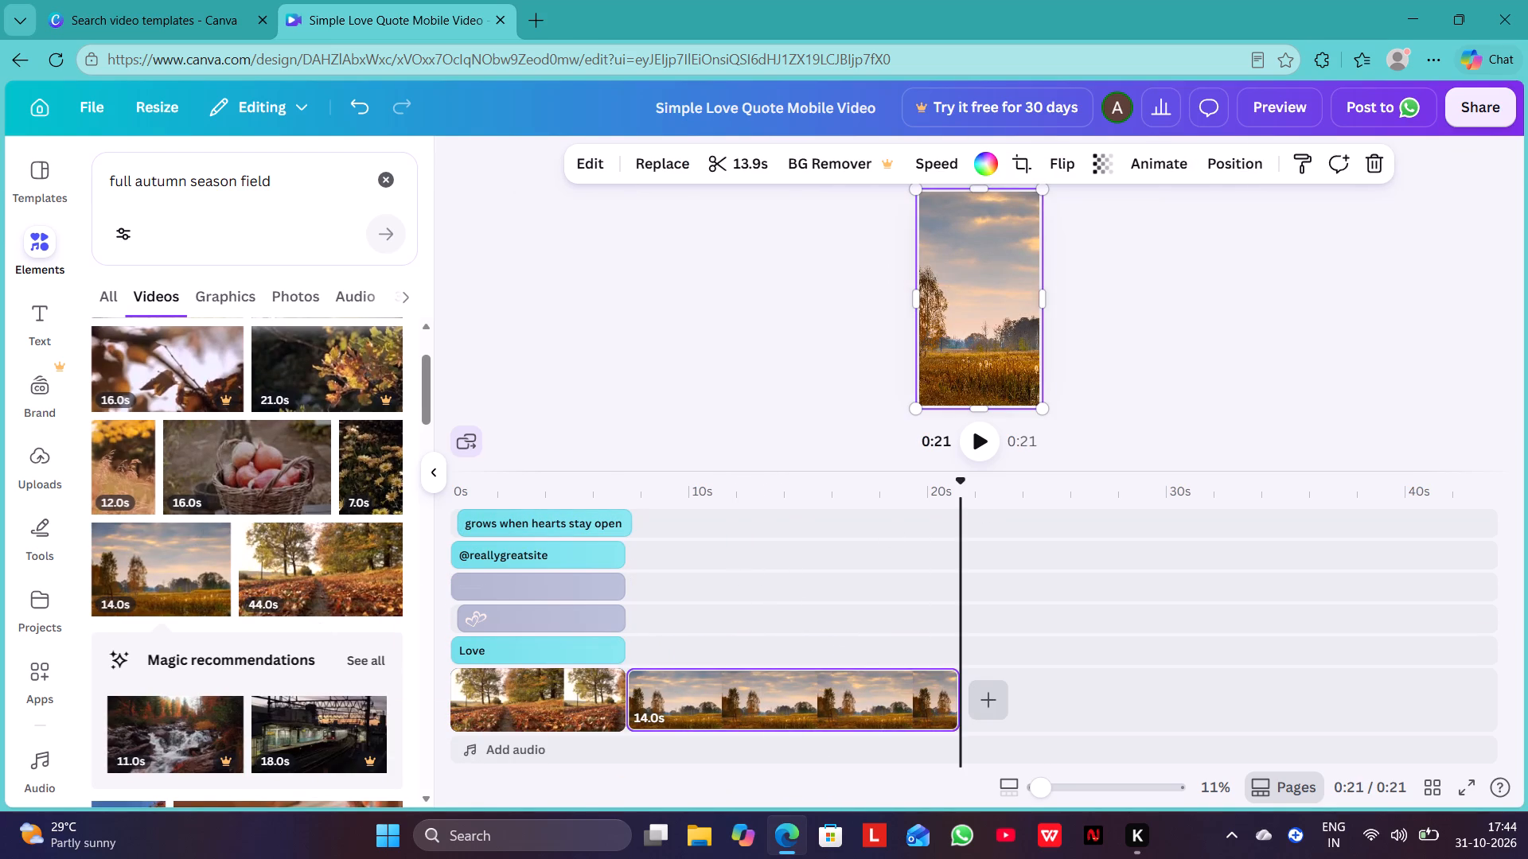
Add a text box at about 7.6 s, near the start of the meadow clip.
left_click_drag(961, 499, 630, 531)
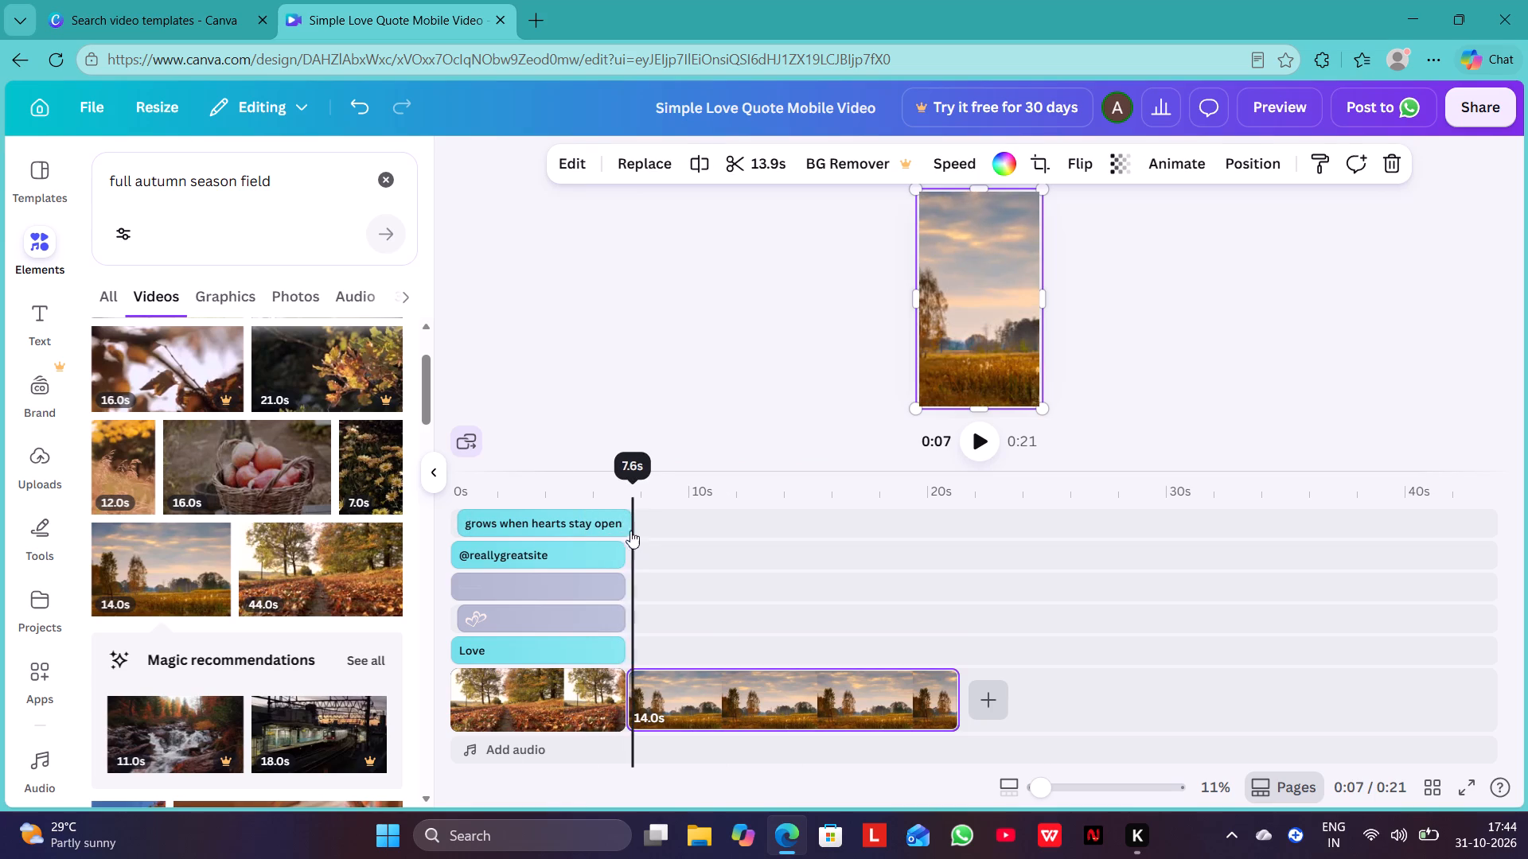
left_click_drag(630, 531, 633, 528)
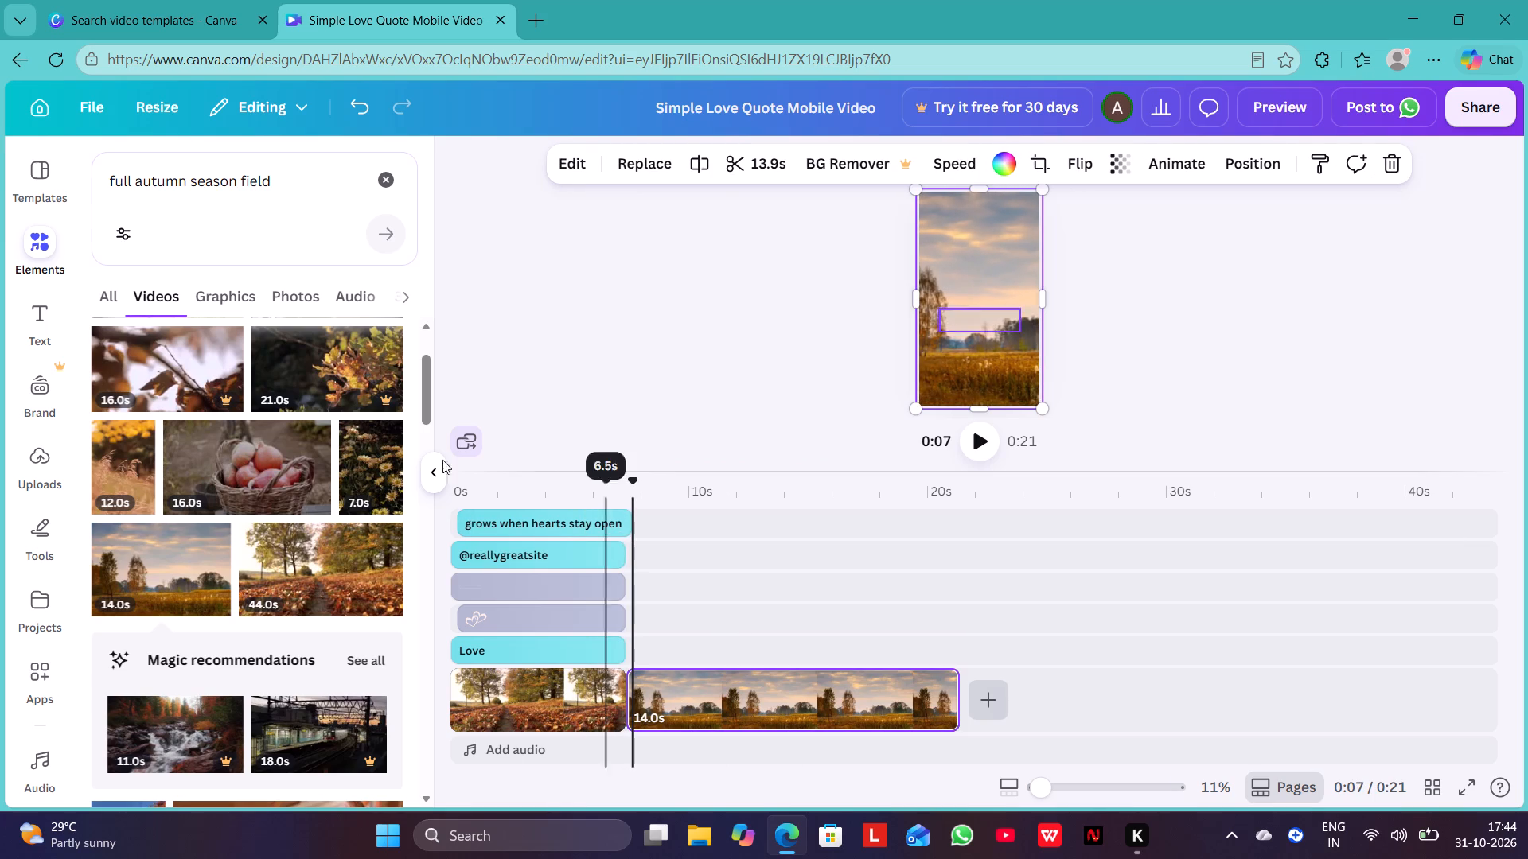
left_click(59, 312)
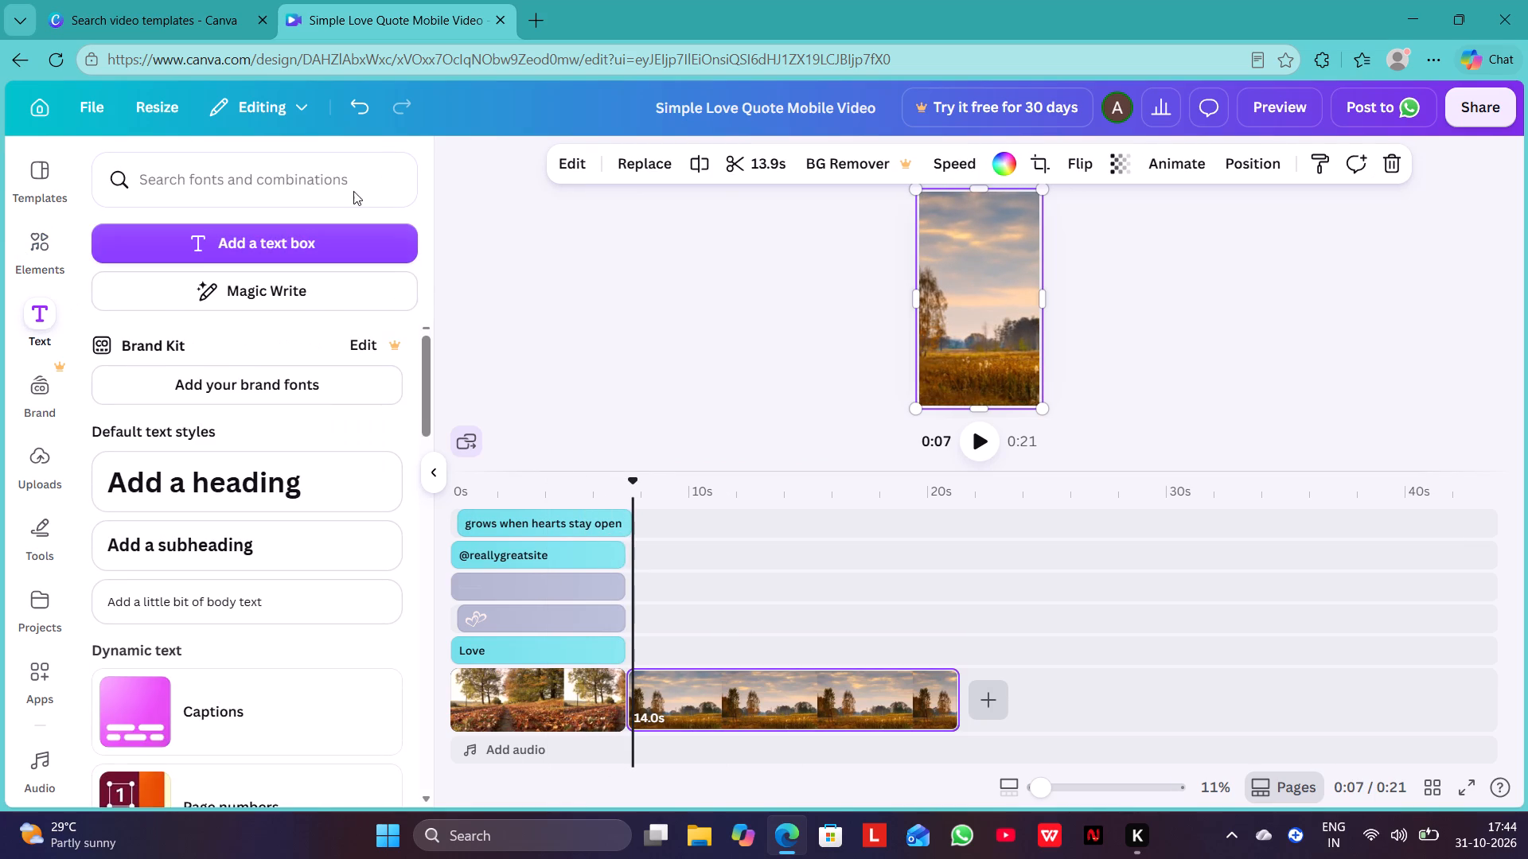
left_click(263, 237)
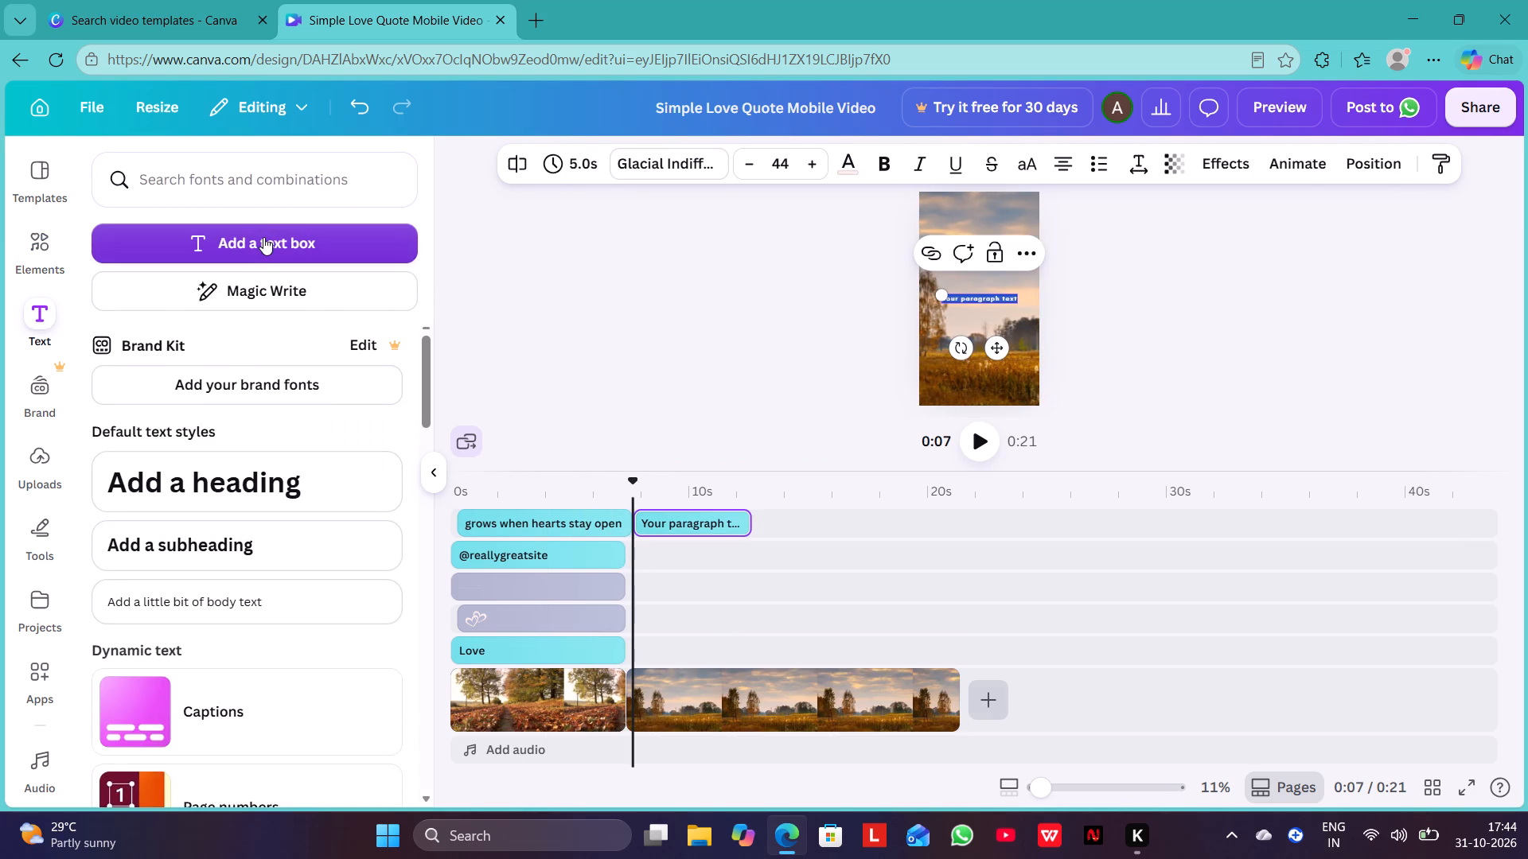
Replace the new text box's placeholder with an opening quotation mark followed by LOVE FINDS ITS WAY, in capitals.
left_click(1015, 296)
key("BackSpace")
key("BackSpace")
key("BackSpace")
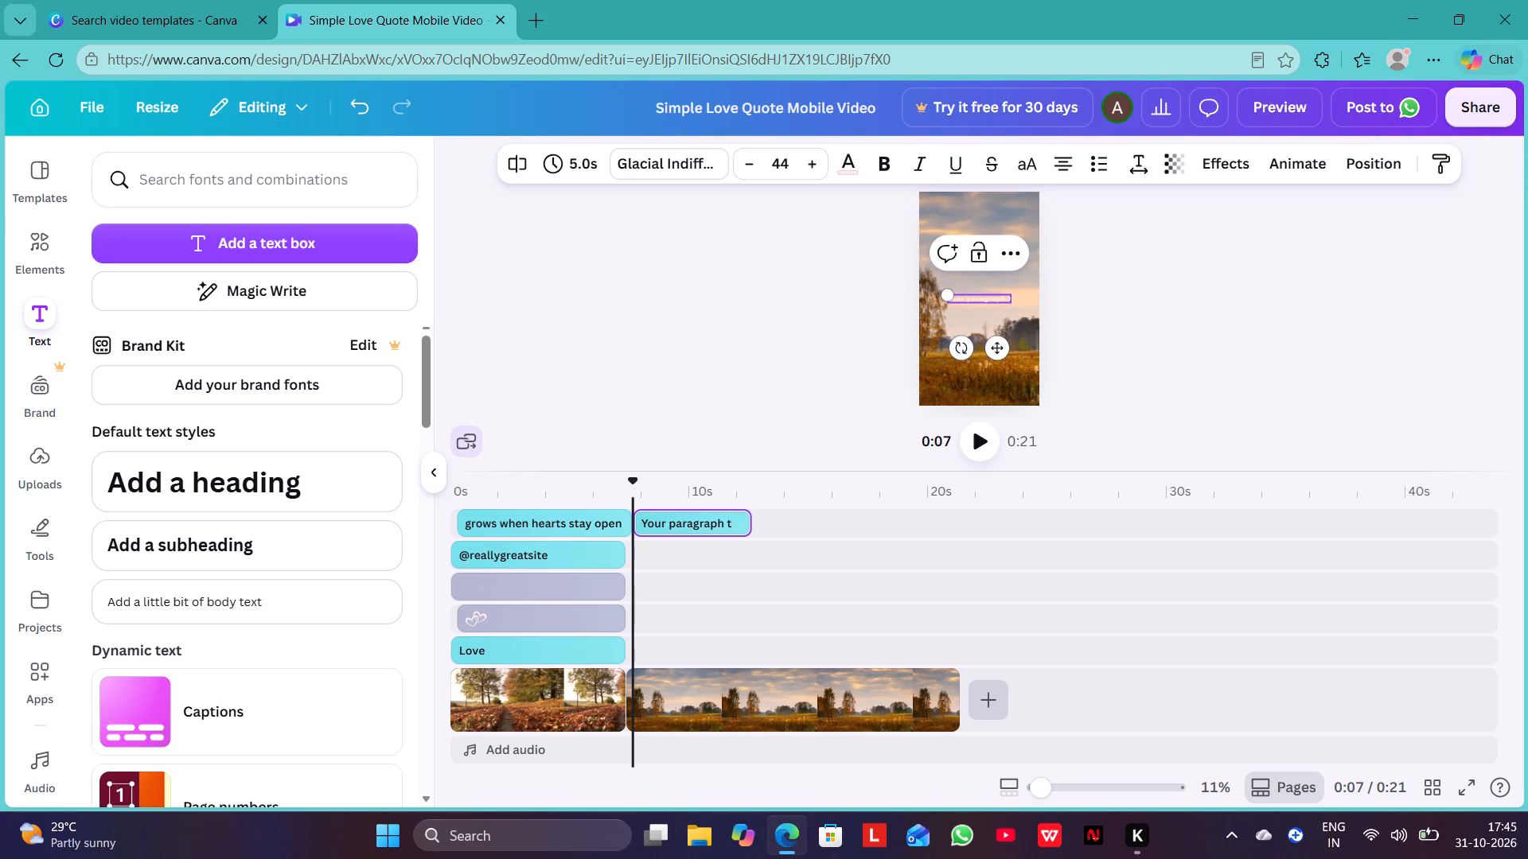
key("BackSpace")
key("BackSpace")
key("BackSpace")
key("BackSpace")
key("BackSpace")
key("BackSpace")
key("BackSpace")
key("BackSpace")
key("BackSpace")
key("BackSpace")
key("BackSpace")
key("BackSpace")
key("BackSpace")
key("BackSpace")
key("BackSpace")
key("BackSpace")
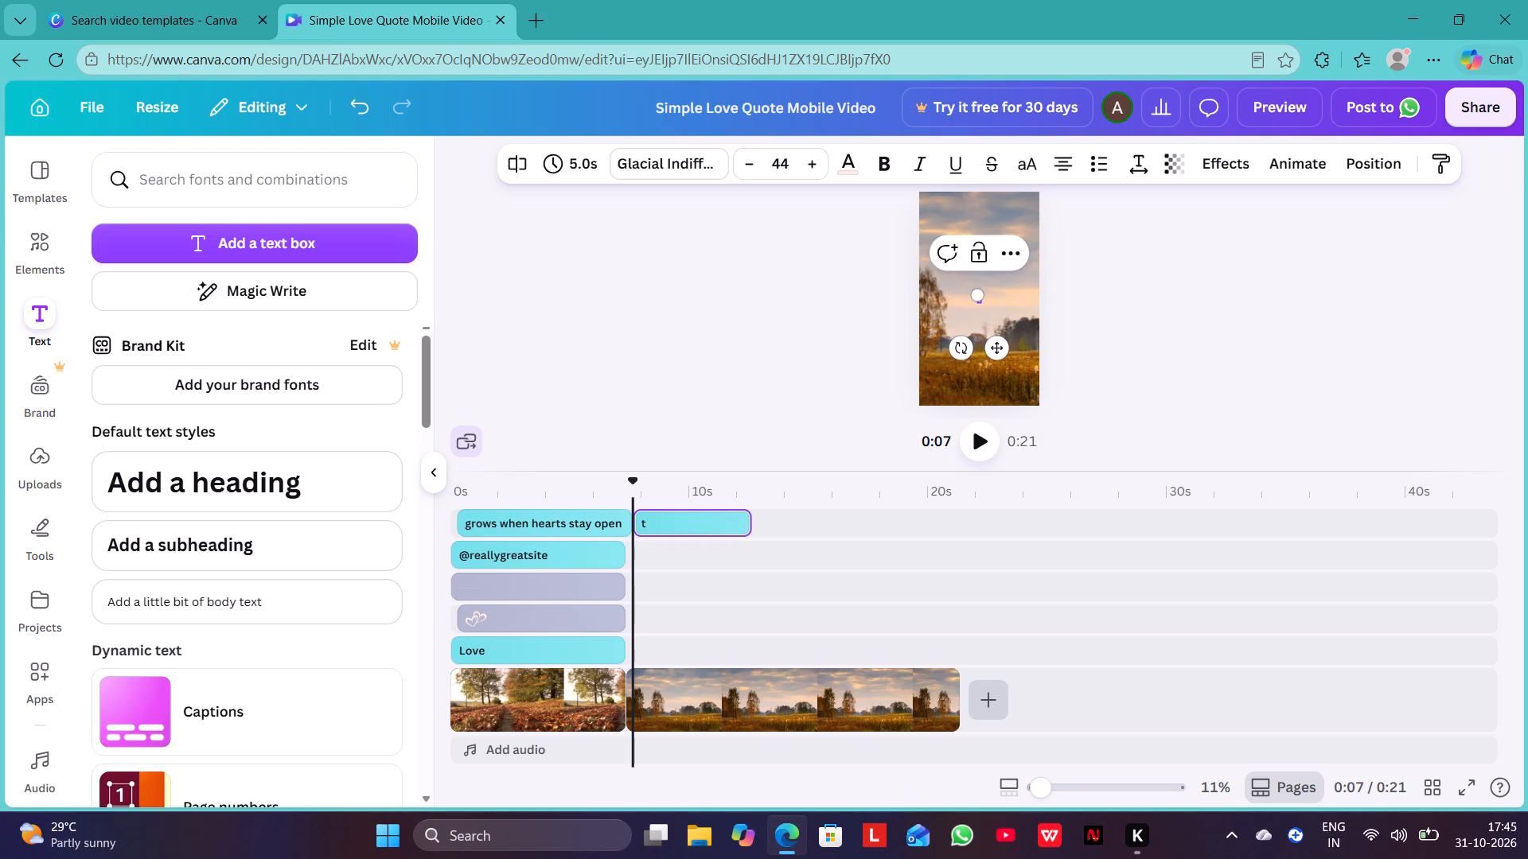
key("shift+quotedbl")
type("LOC")
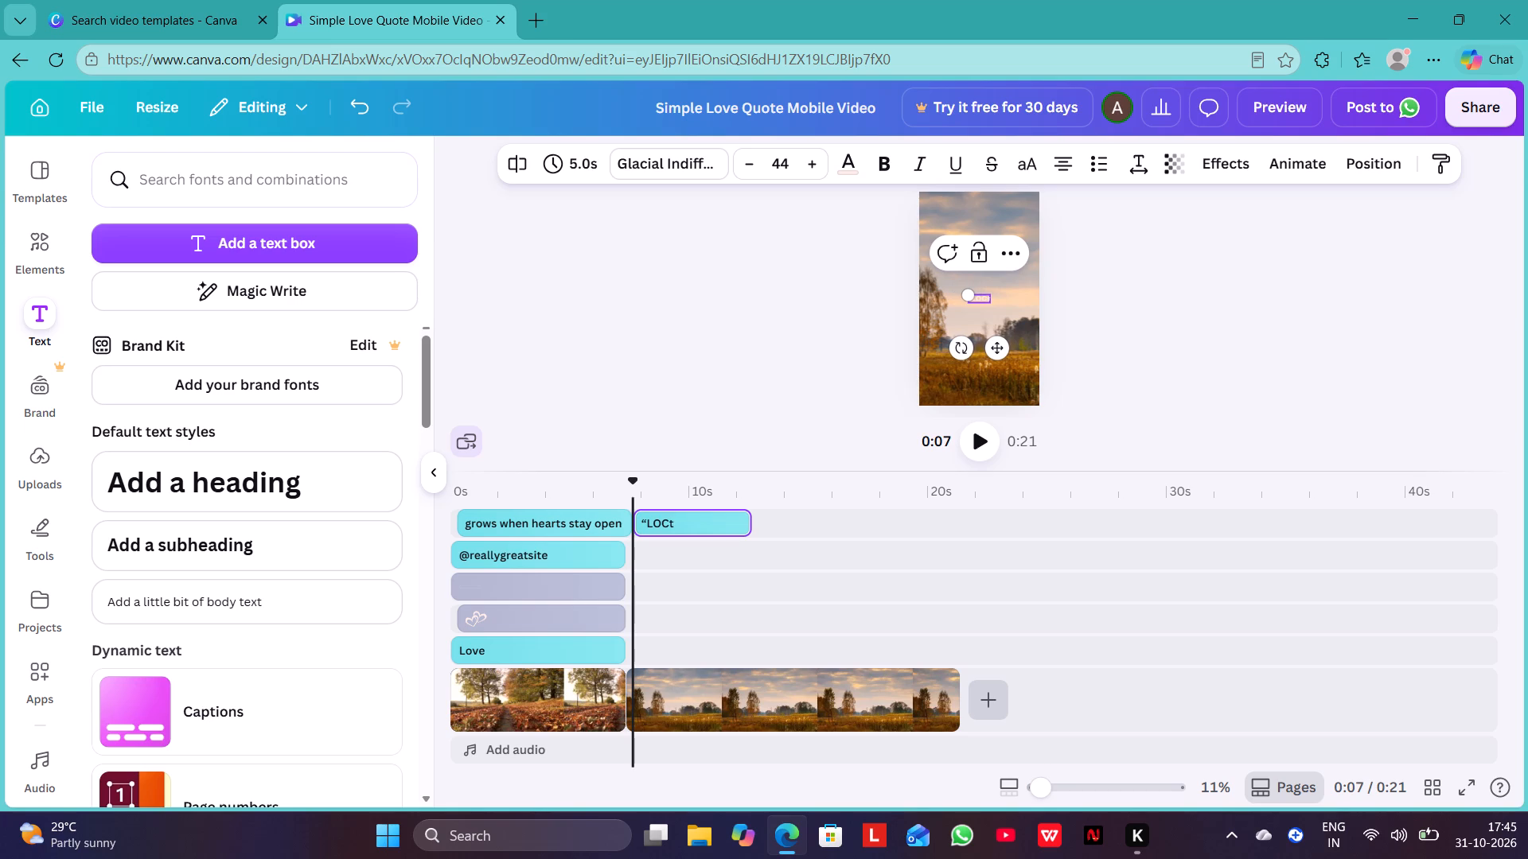
key("shift+BackSpace")
key("shift+BackSpace")
key("Right")
key("BackSpace")
type("OVE FINDS ITS")
key("space")
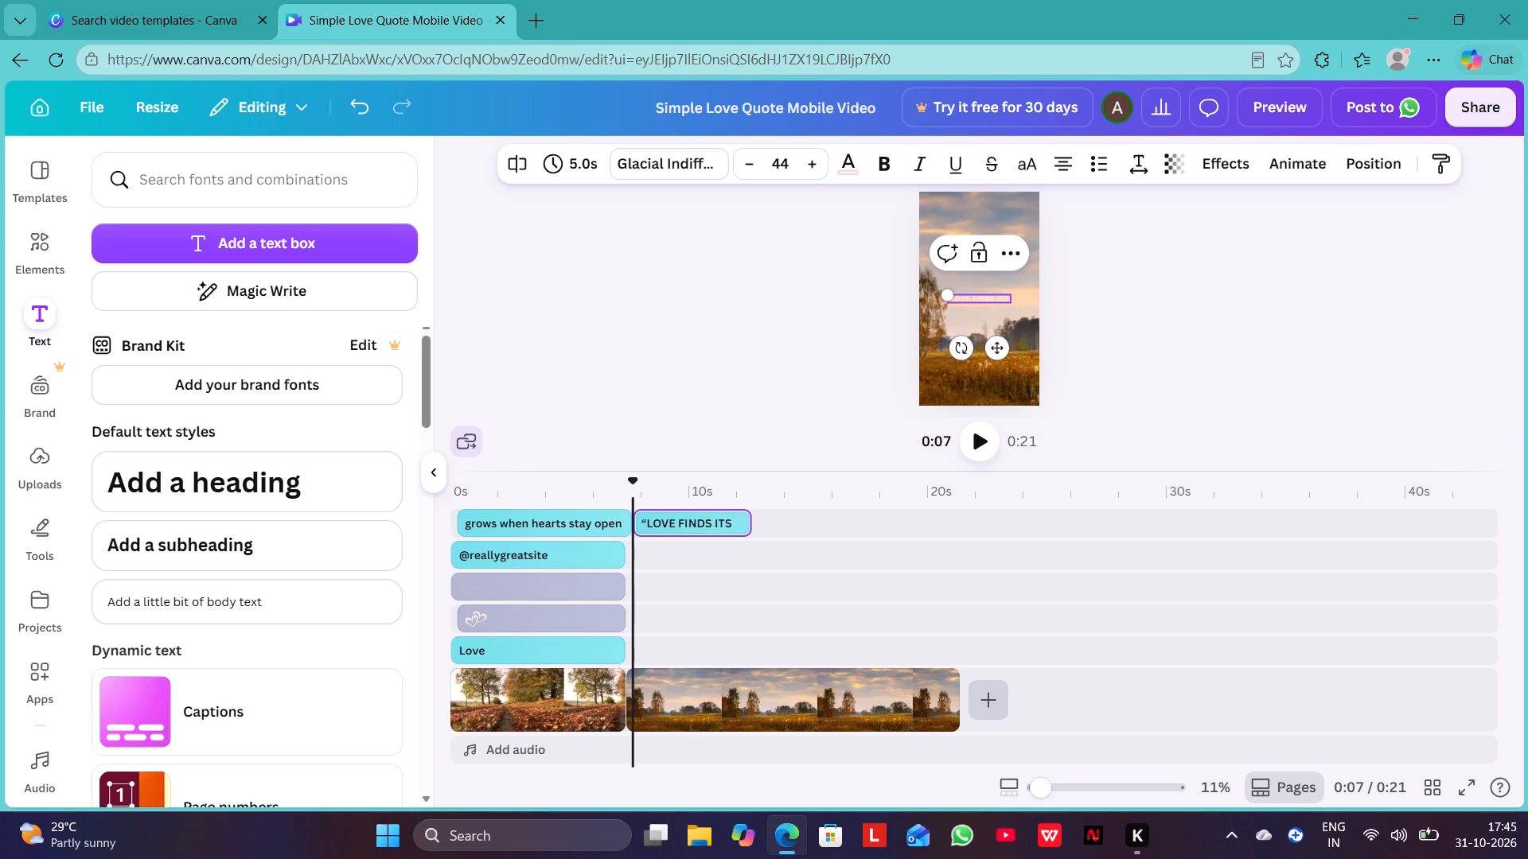
type("WAY")
key("shift+space")
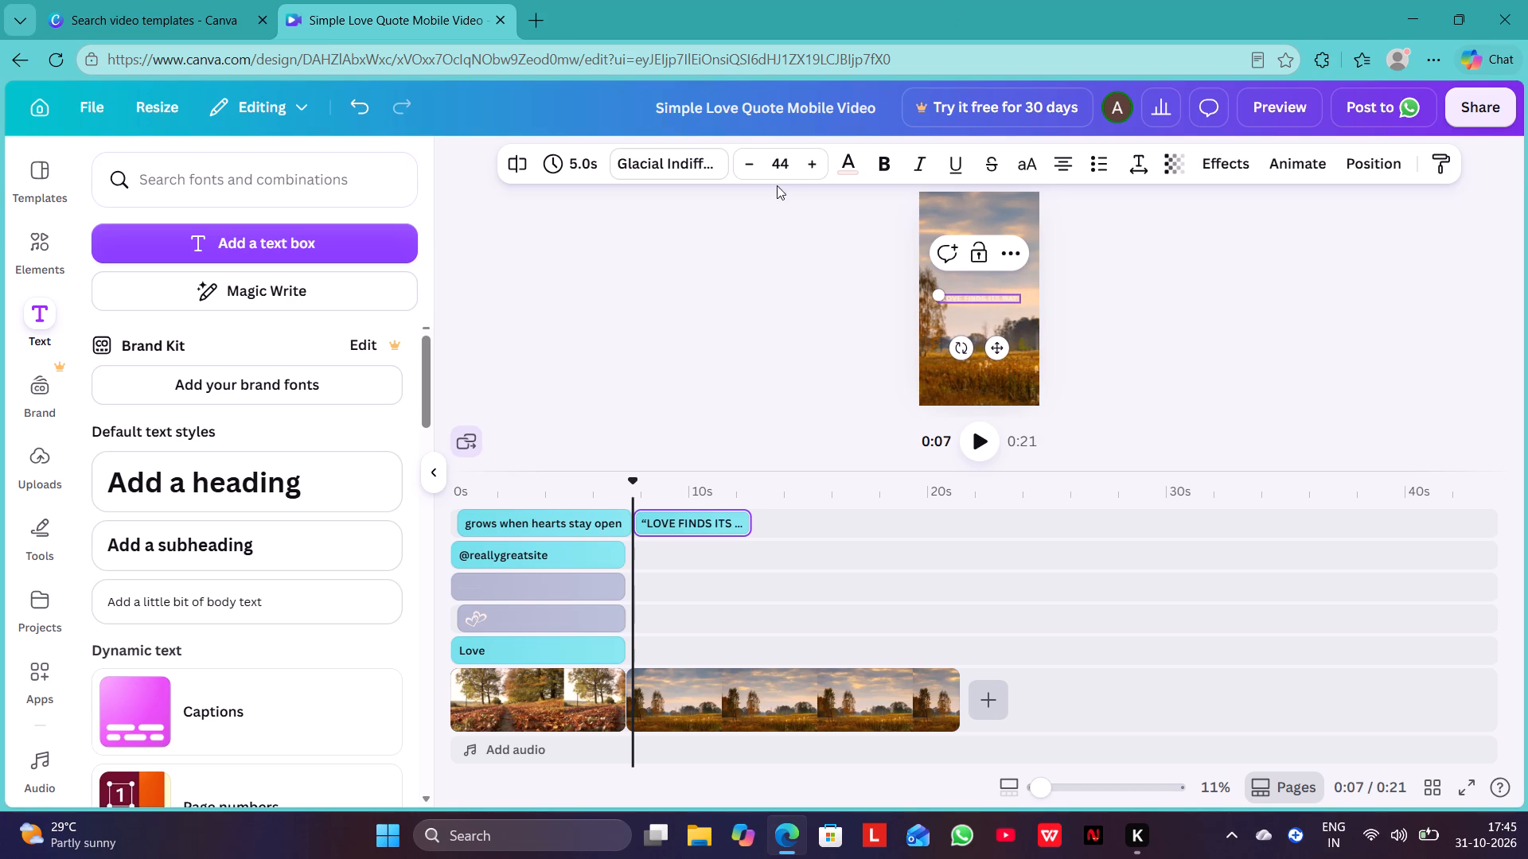
Set the font size of the LOVE FINDS ITS WAY text to 80.
triple_click(820, 157)
triple_click(820, 157)
triple_click(820, 157)
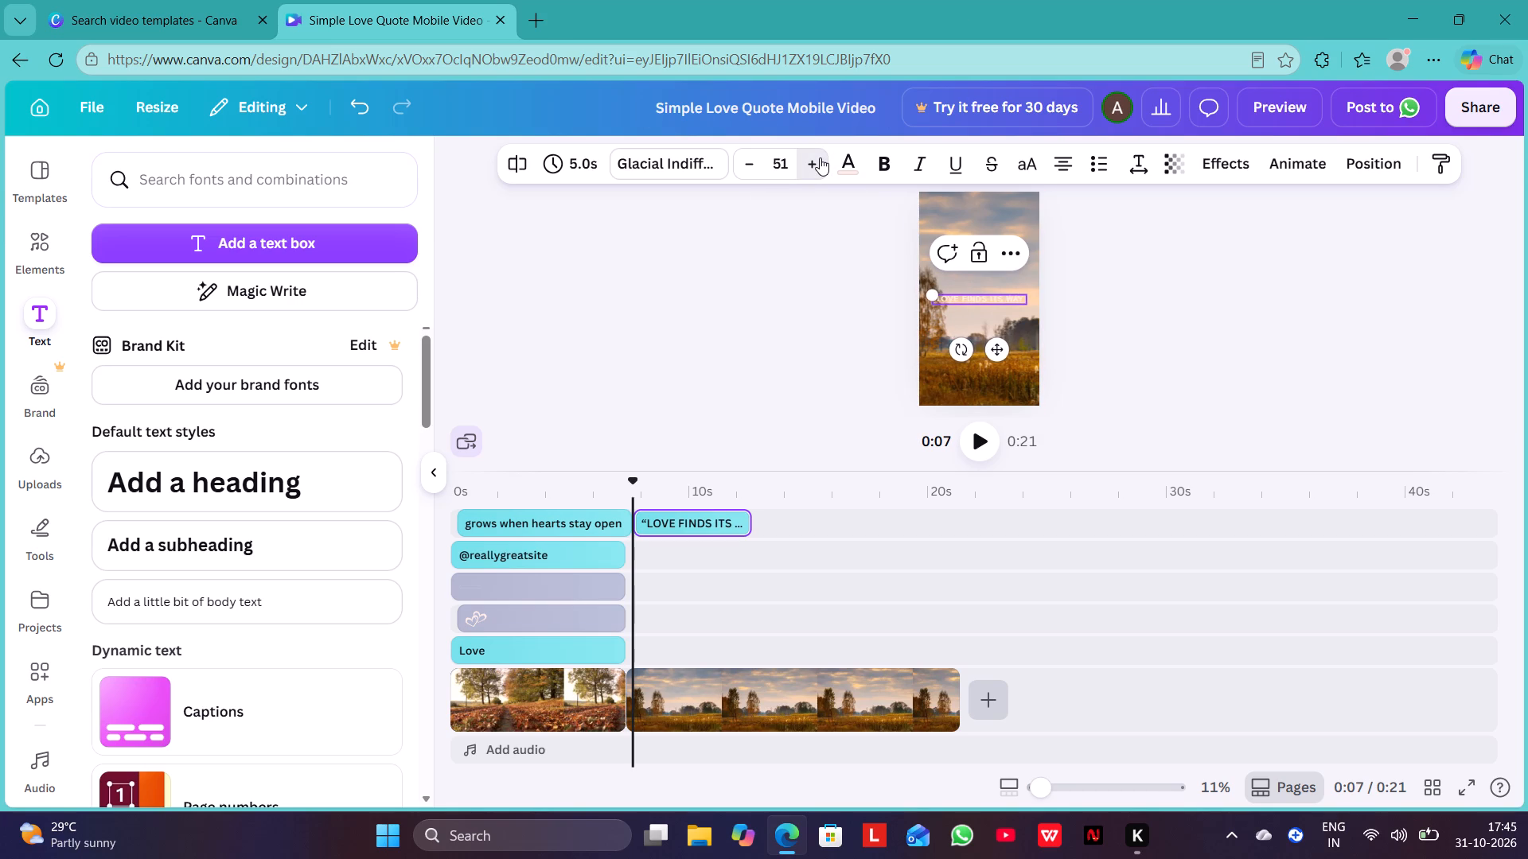
triple_click(820, 157)
triple_click(820, 157)
triple_click(820, 157)
double_click(820, 157)
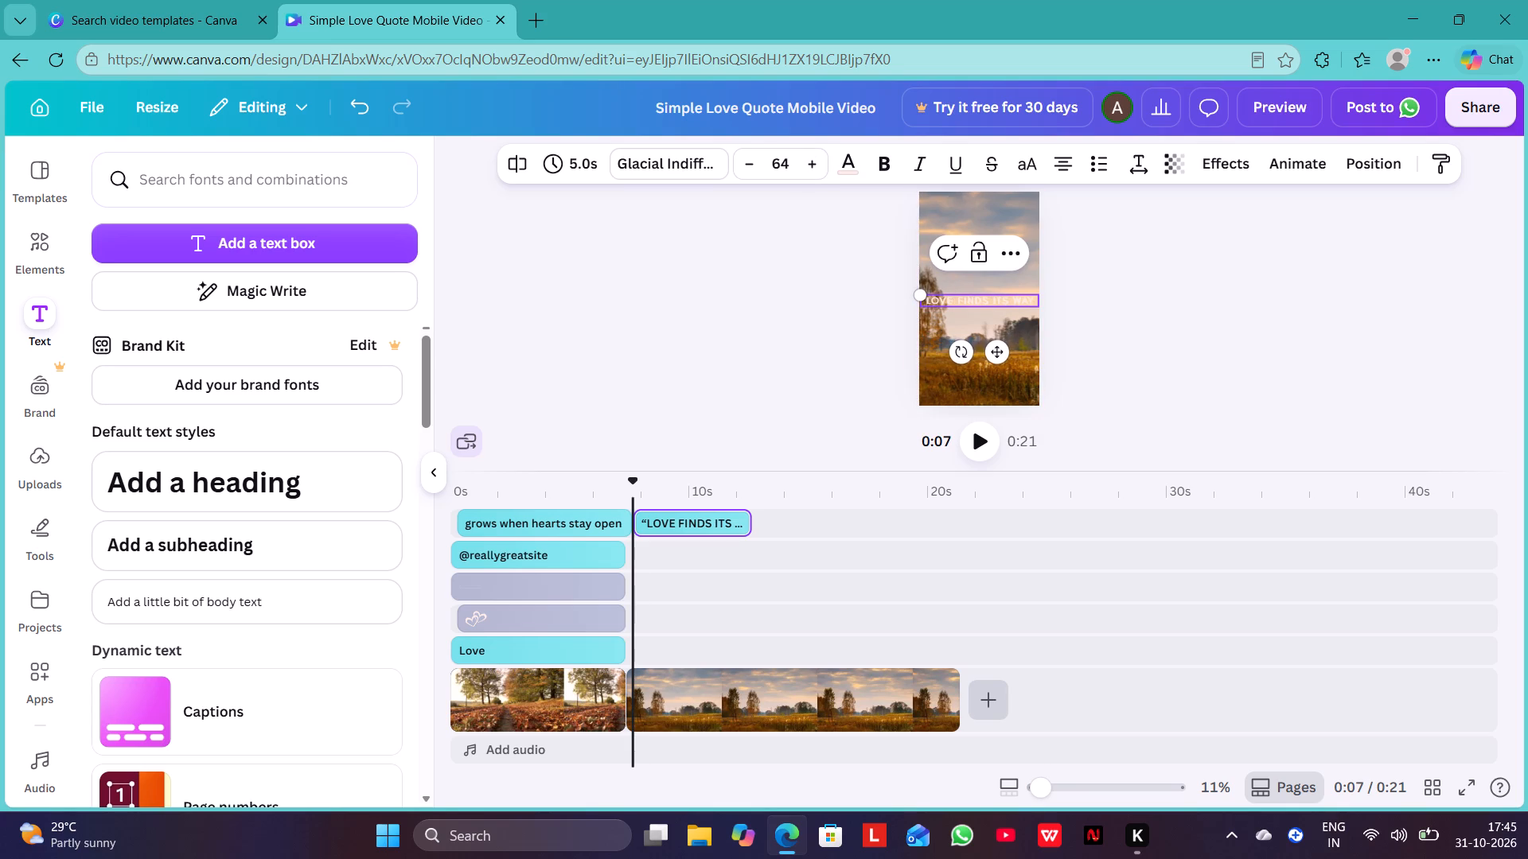
triple_click(813, 169)
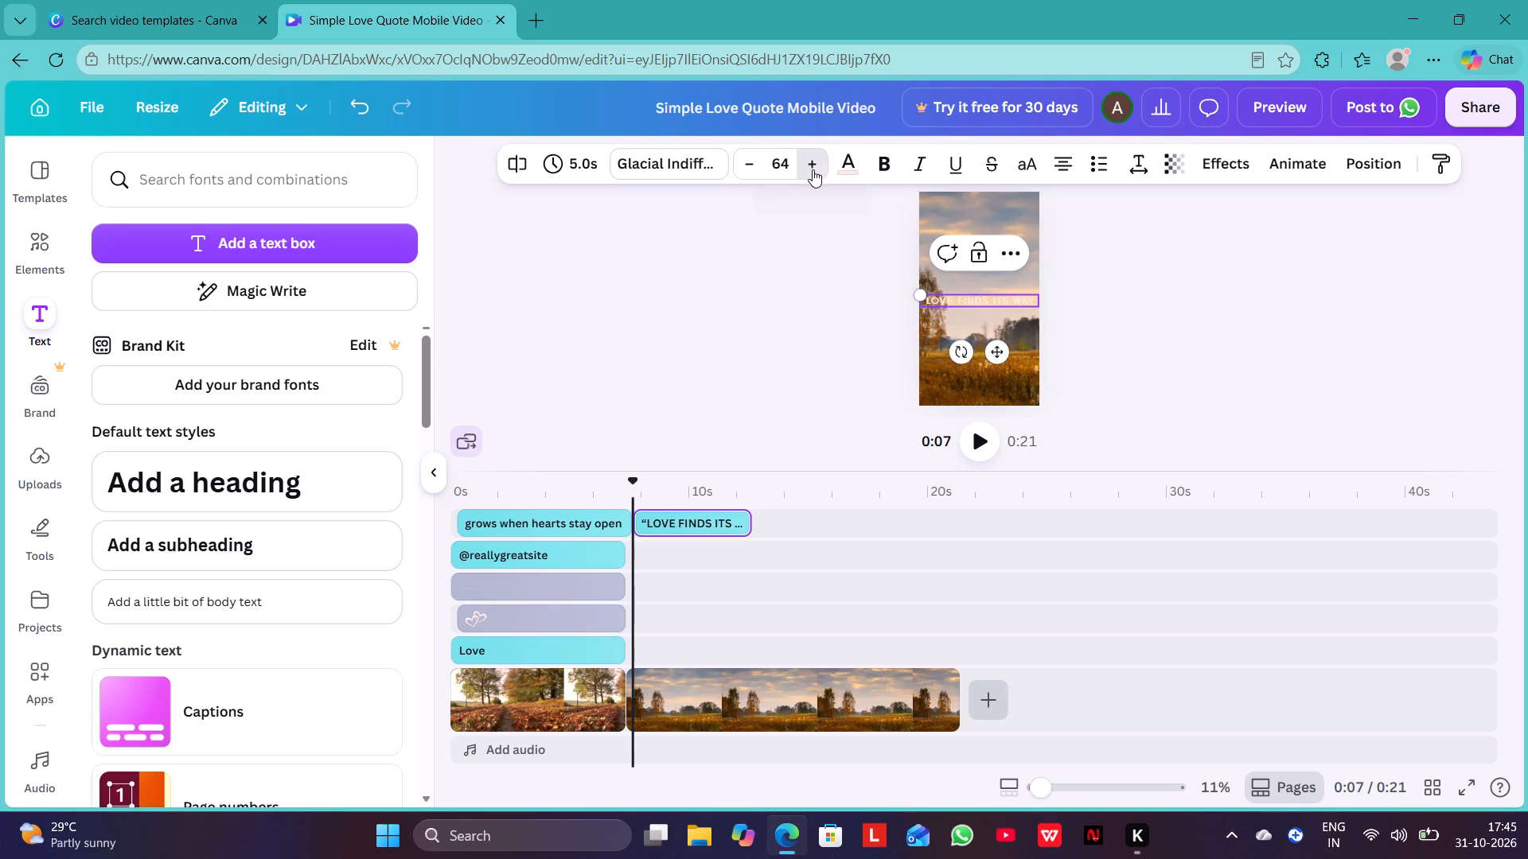
triple_click(813, 169)
triple_click(813, 169)
triple_click(813, 169)
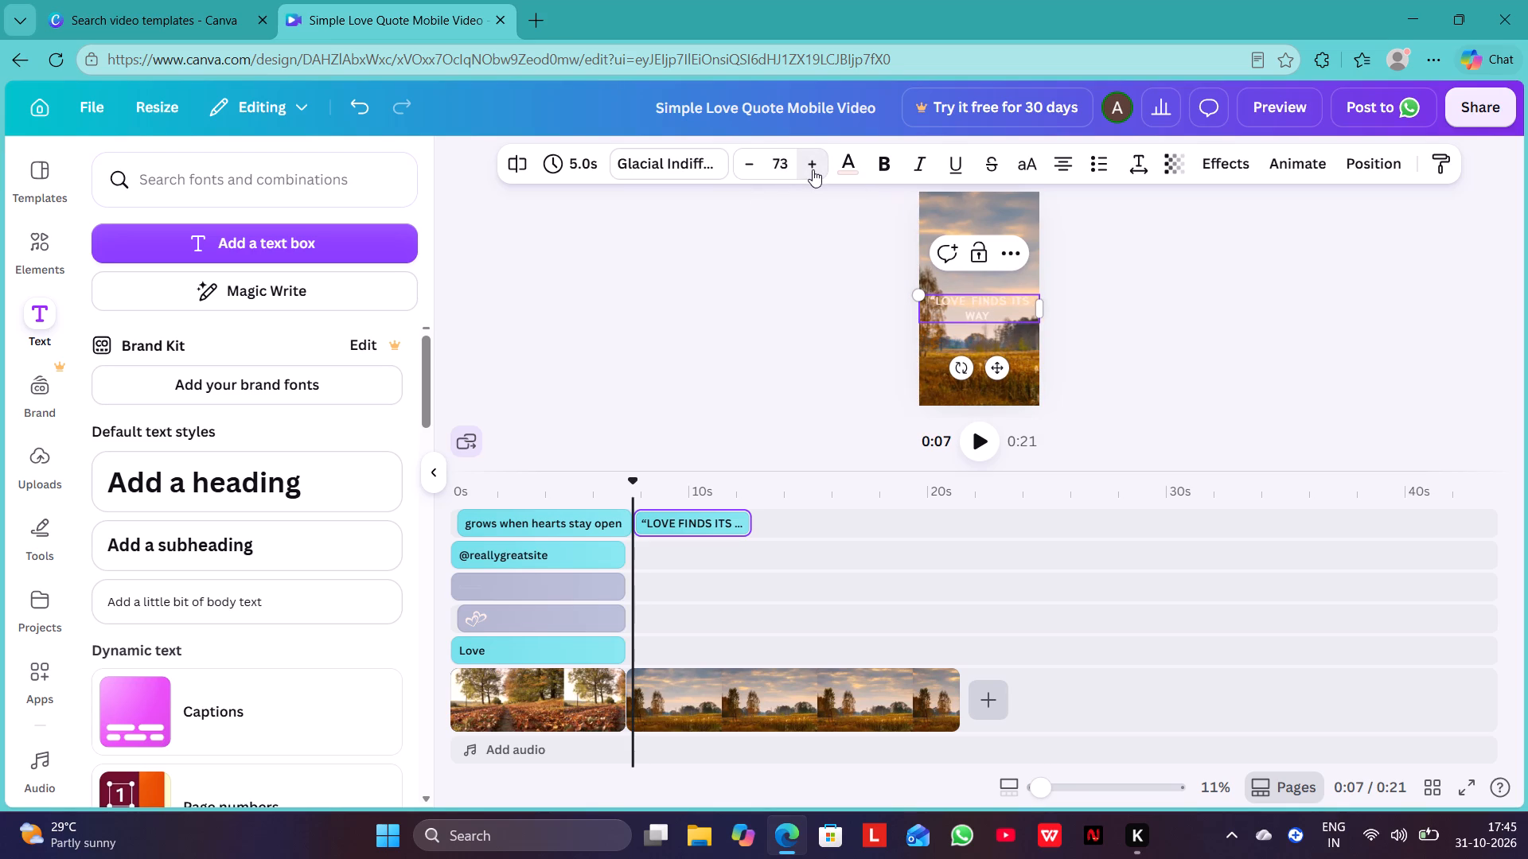
double_click(813, 169)
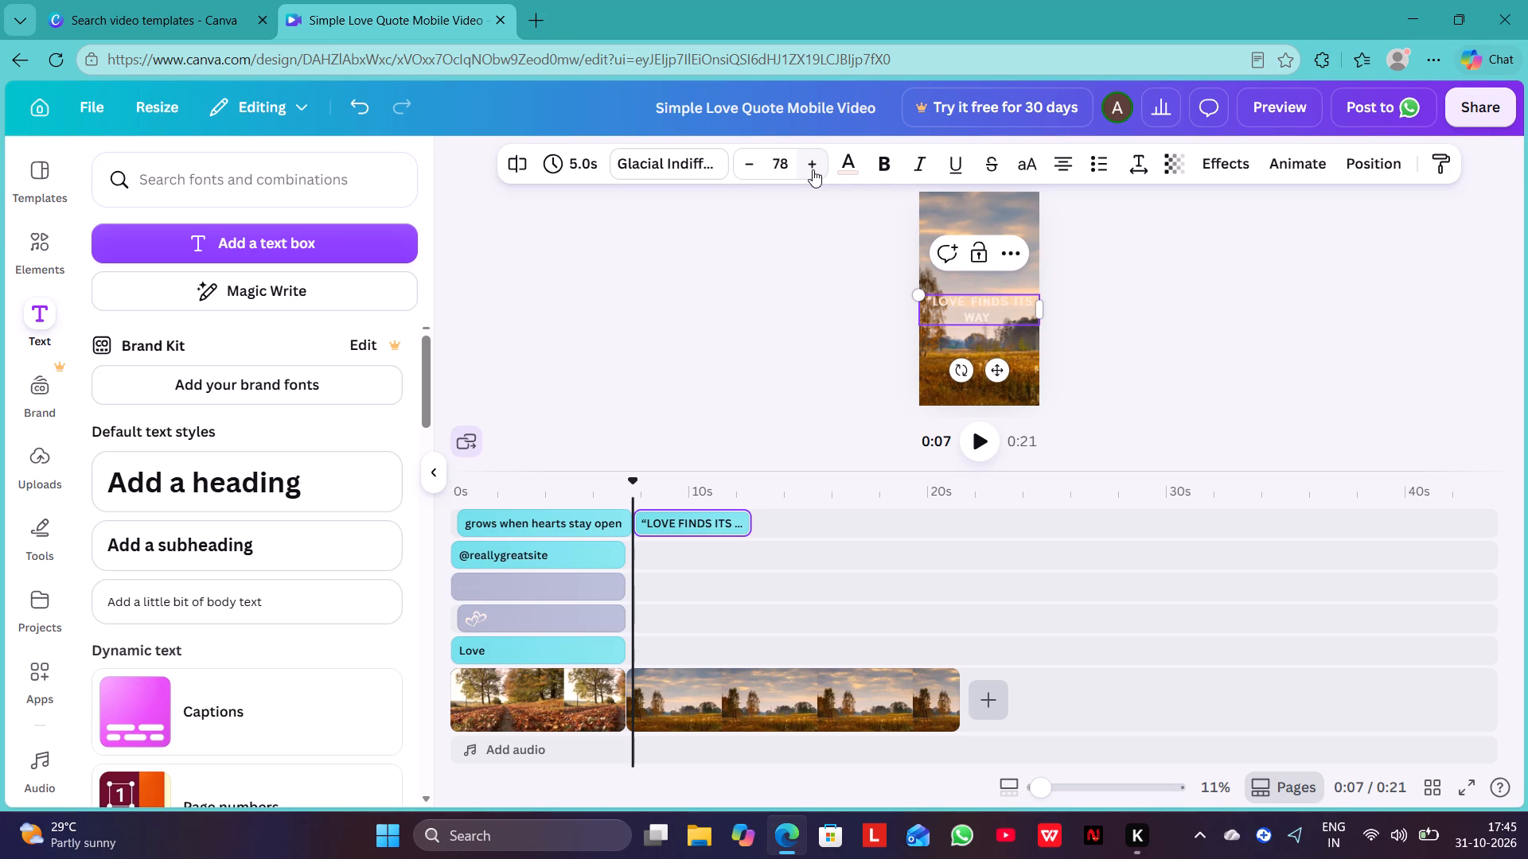
double_click(813, 169)
Change the LOVE FINDS ITS WAY text colour to light blue #38b6ff and apply the colour change to all matching elements.
left_click(853, 166)
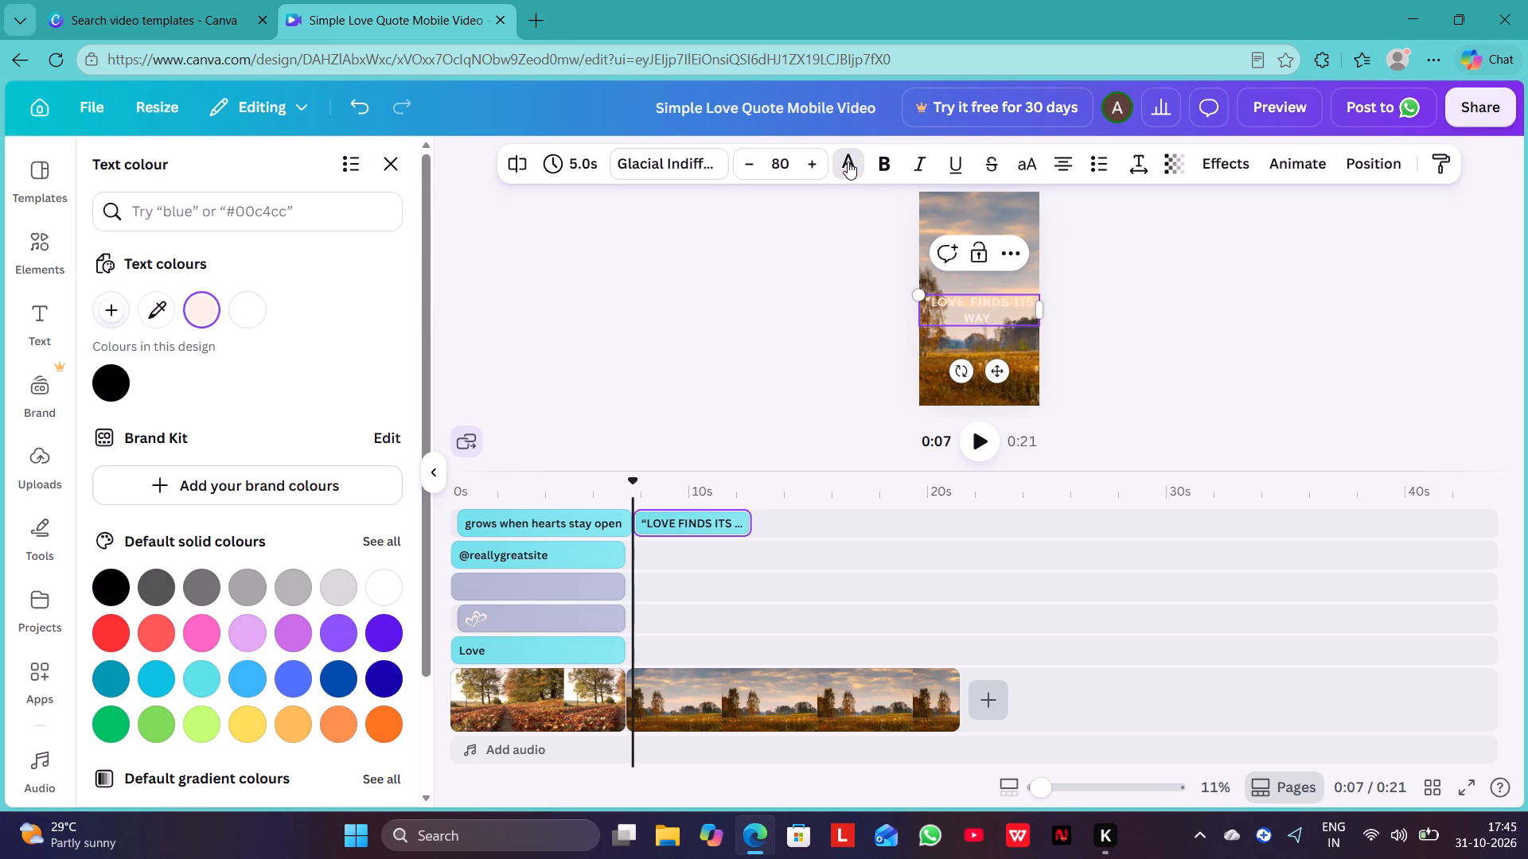
left_click(848, 161)
left_click(845, 156)
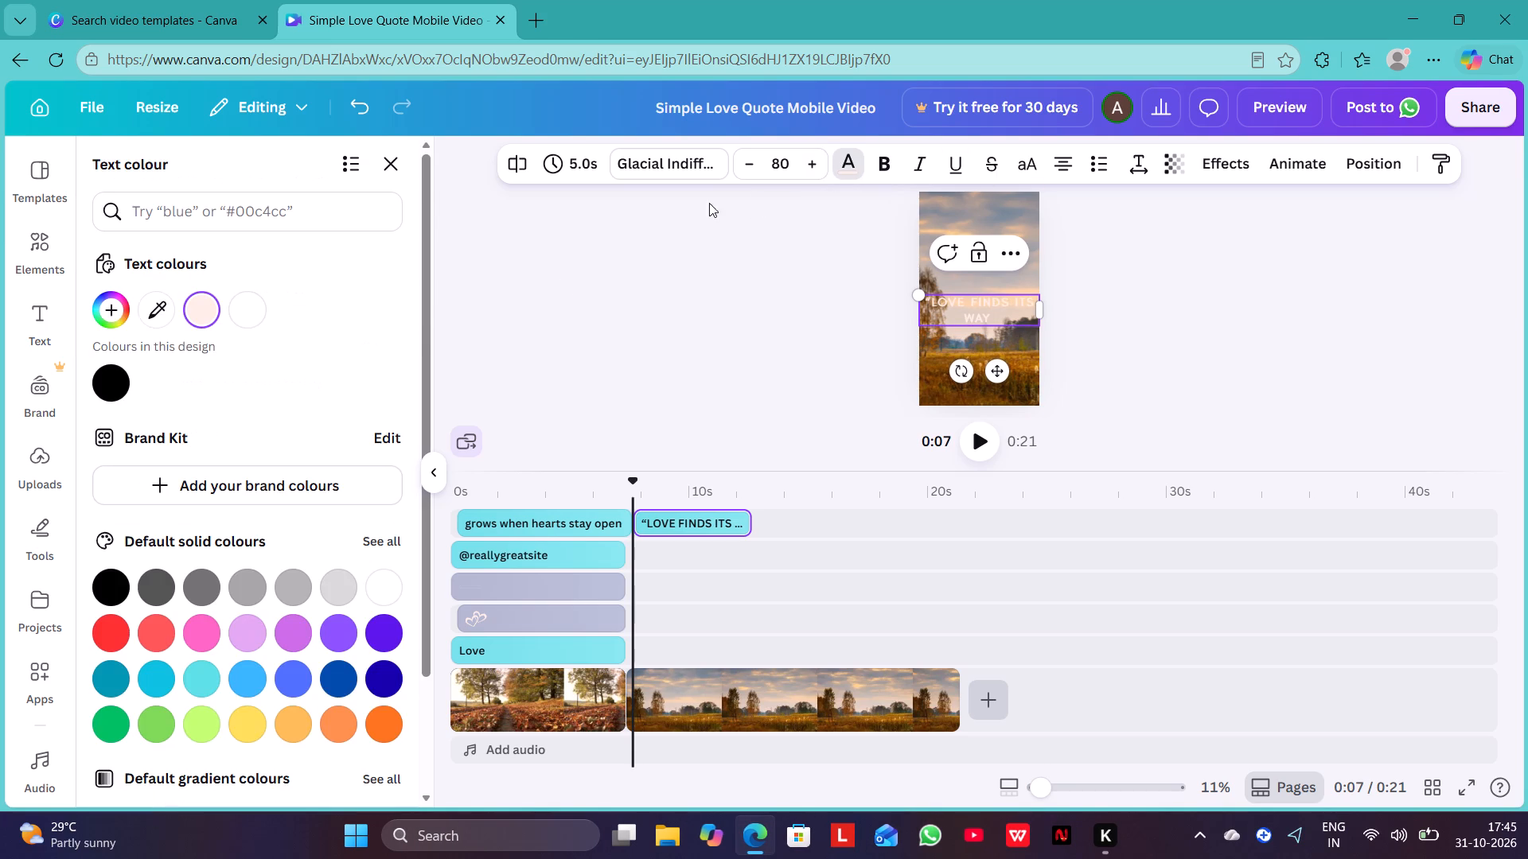
left_click(102, 632)
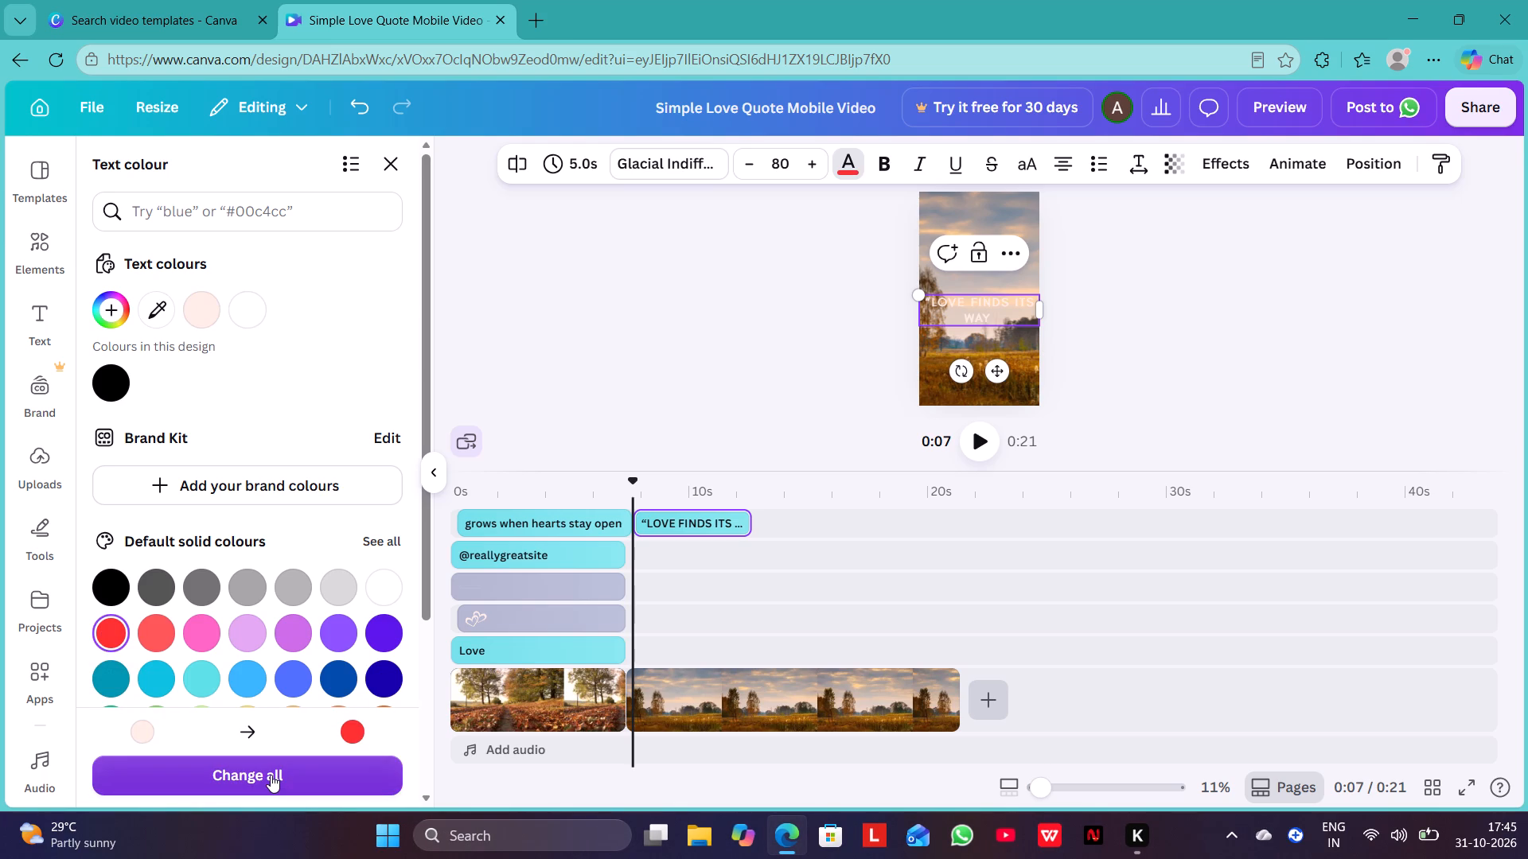
left_click(246, 686)
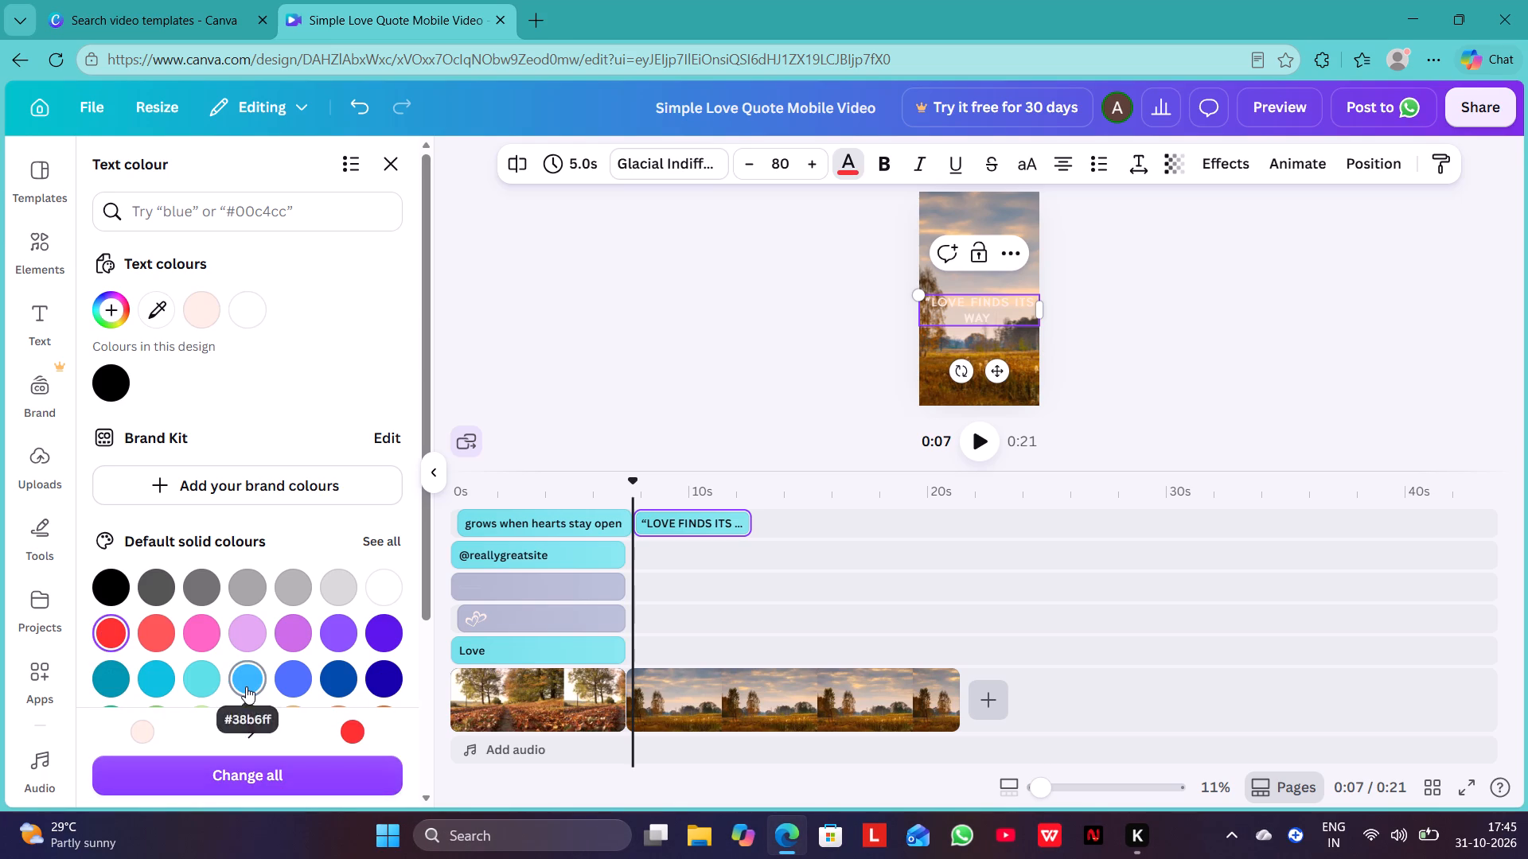
left_click(266, 772)
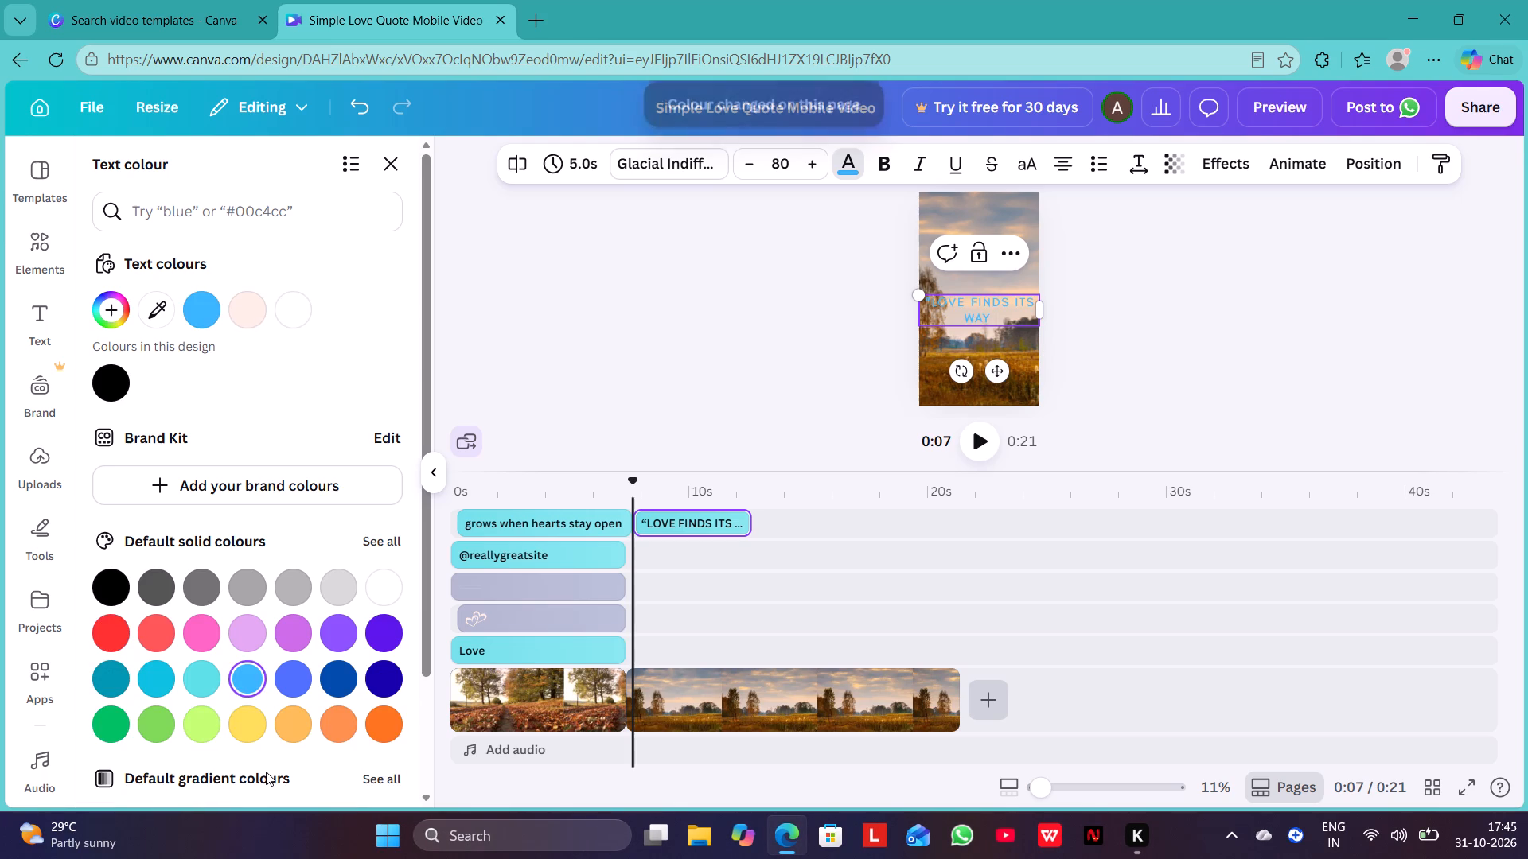
left_click(587, 358)
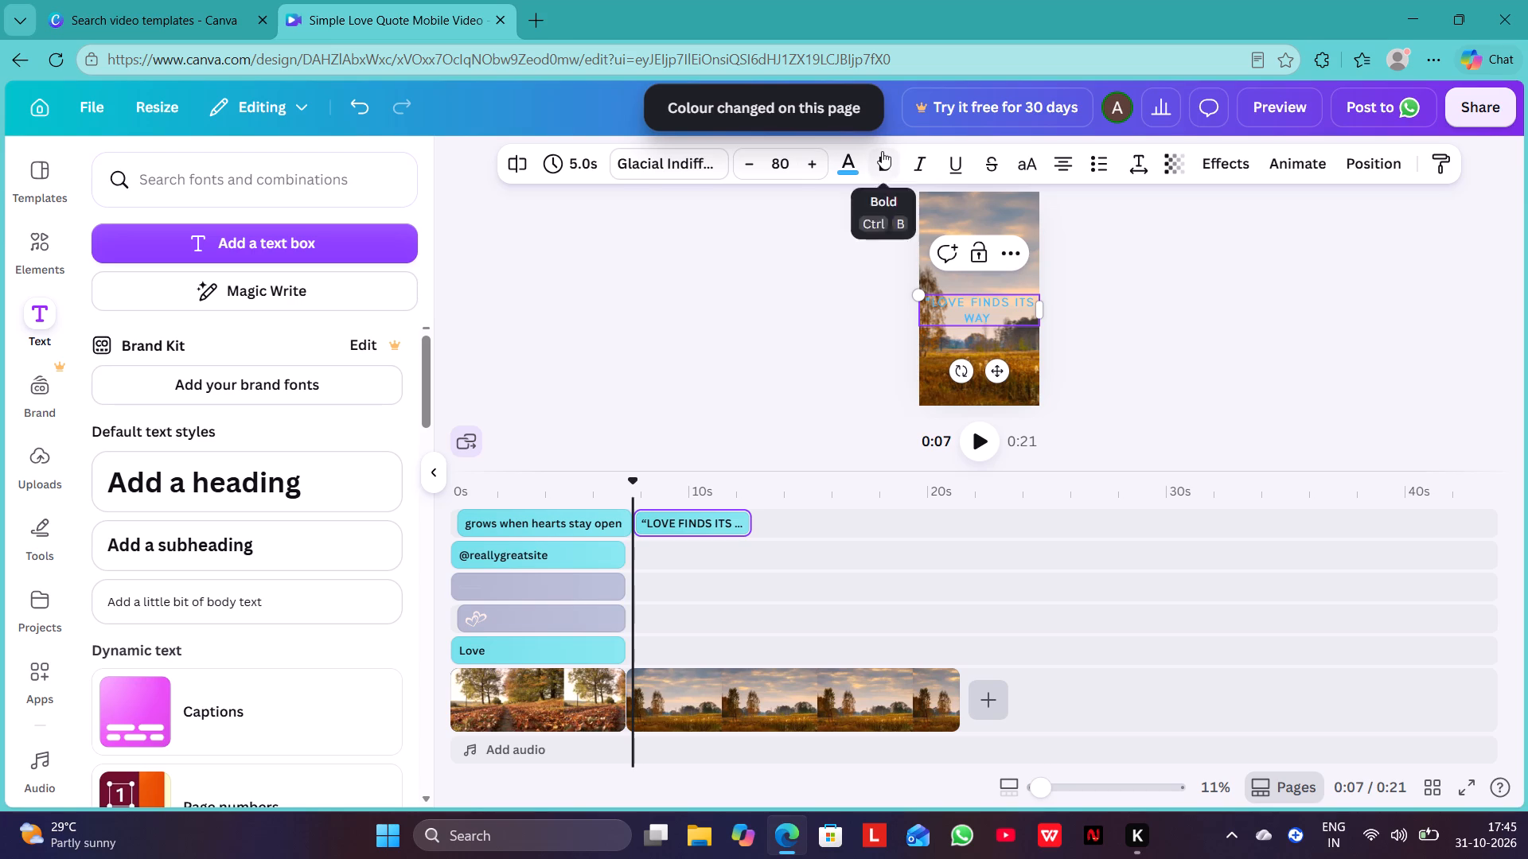
Apply the TV Static effect to the LOVE FINDS ITS WAY text.
left_click(882, 151)
left_click(882, 151)
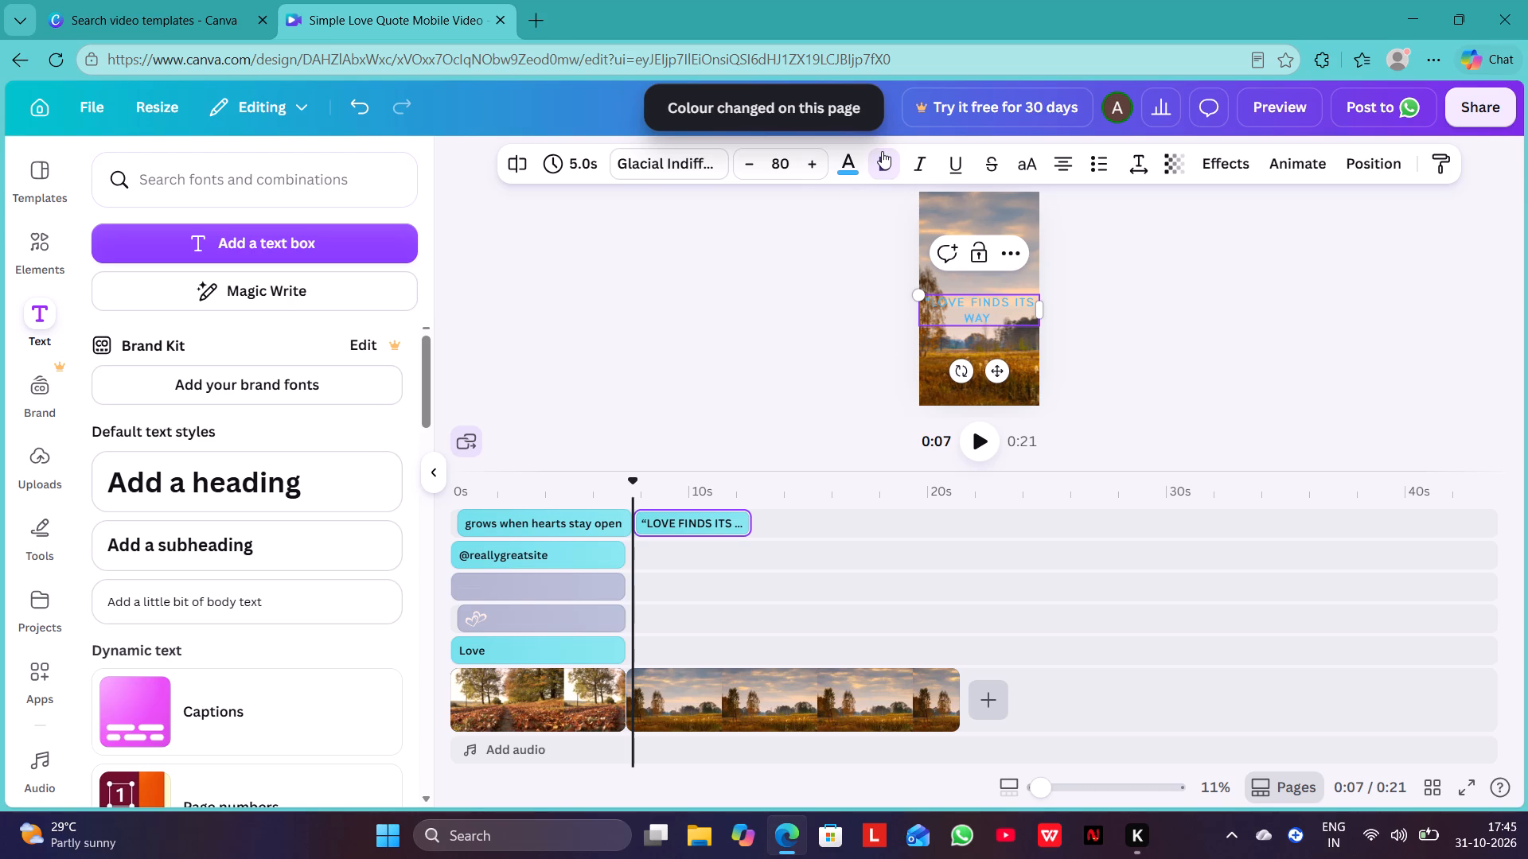
left_click(1230, 165)
scroll(319, 467, "down", 2)
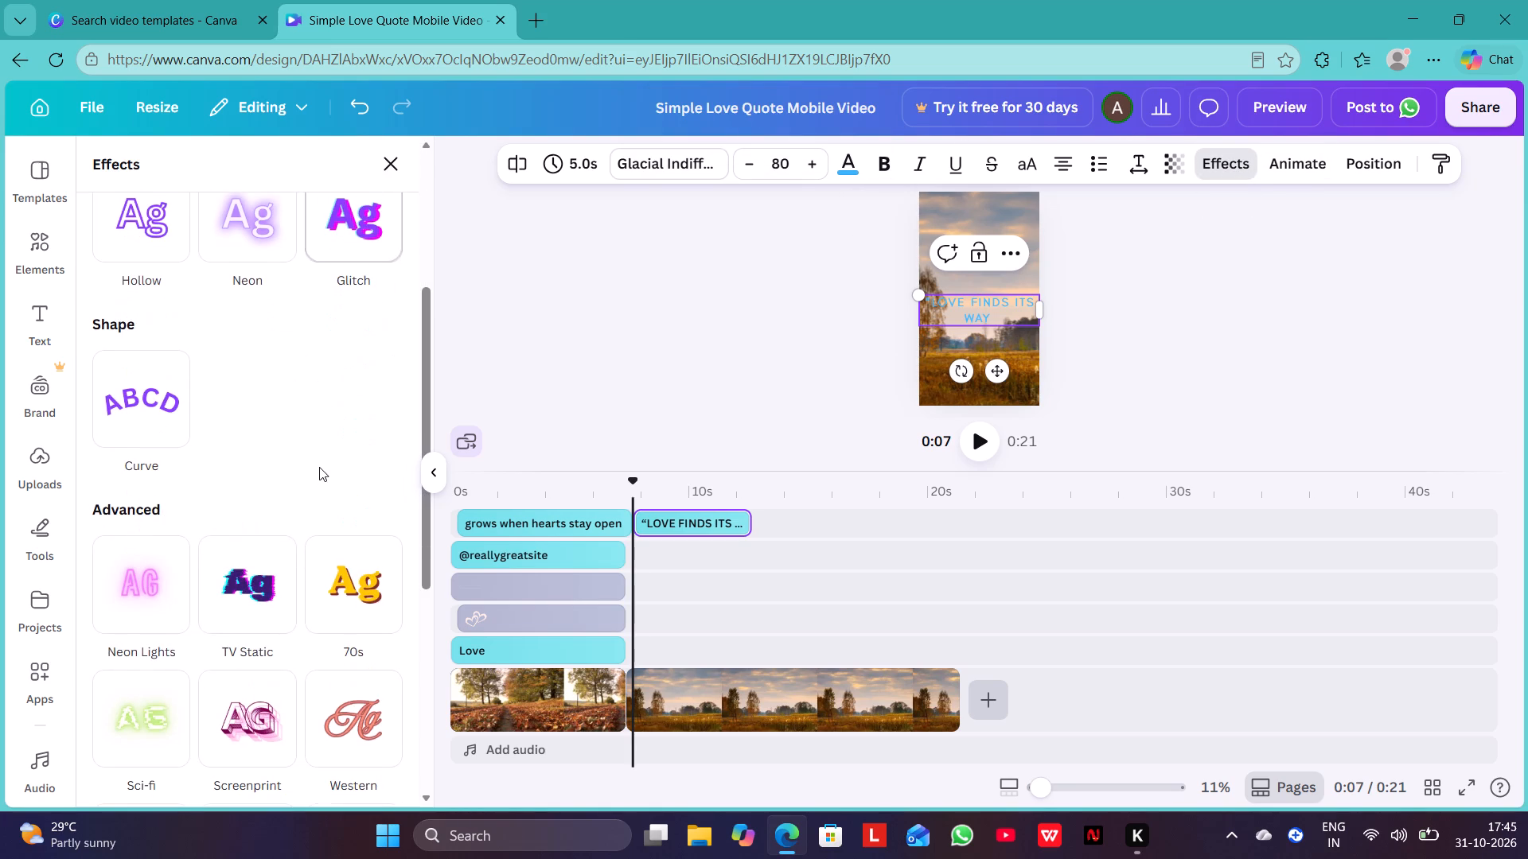
left_click(229, 593)
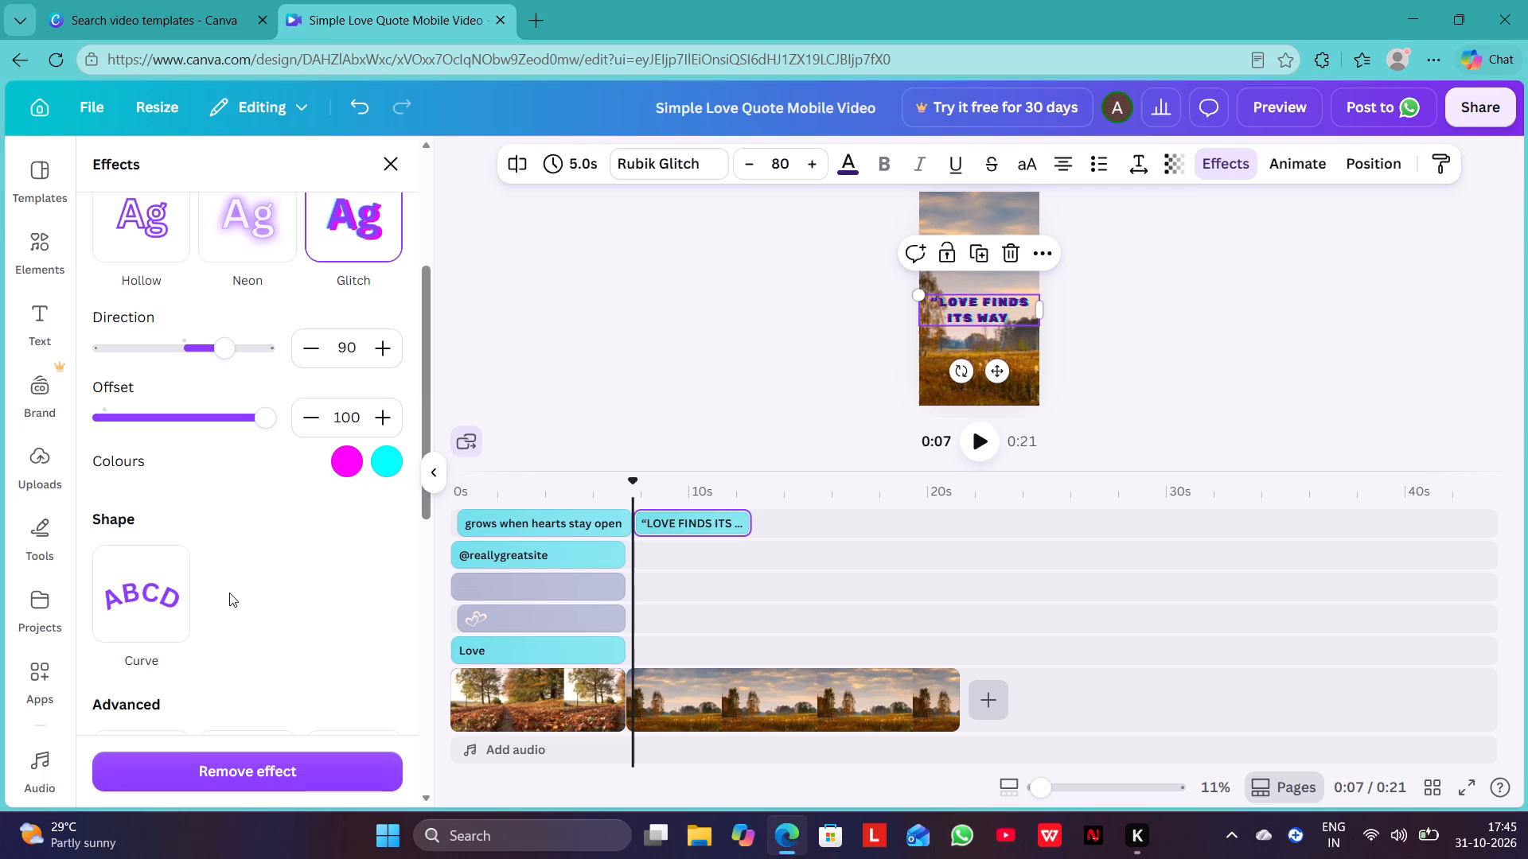
left_click(704, 324)
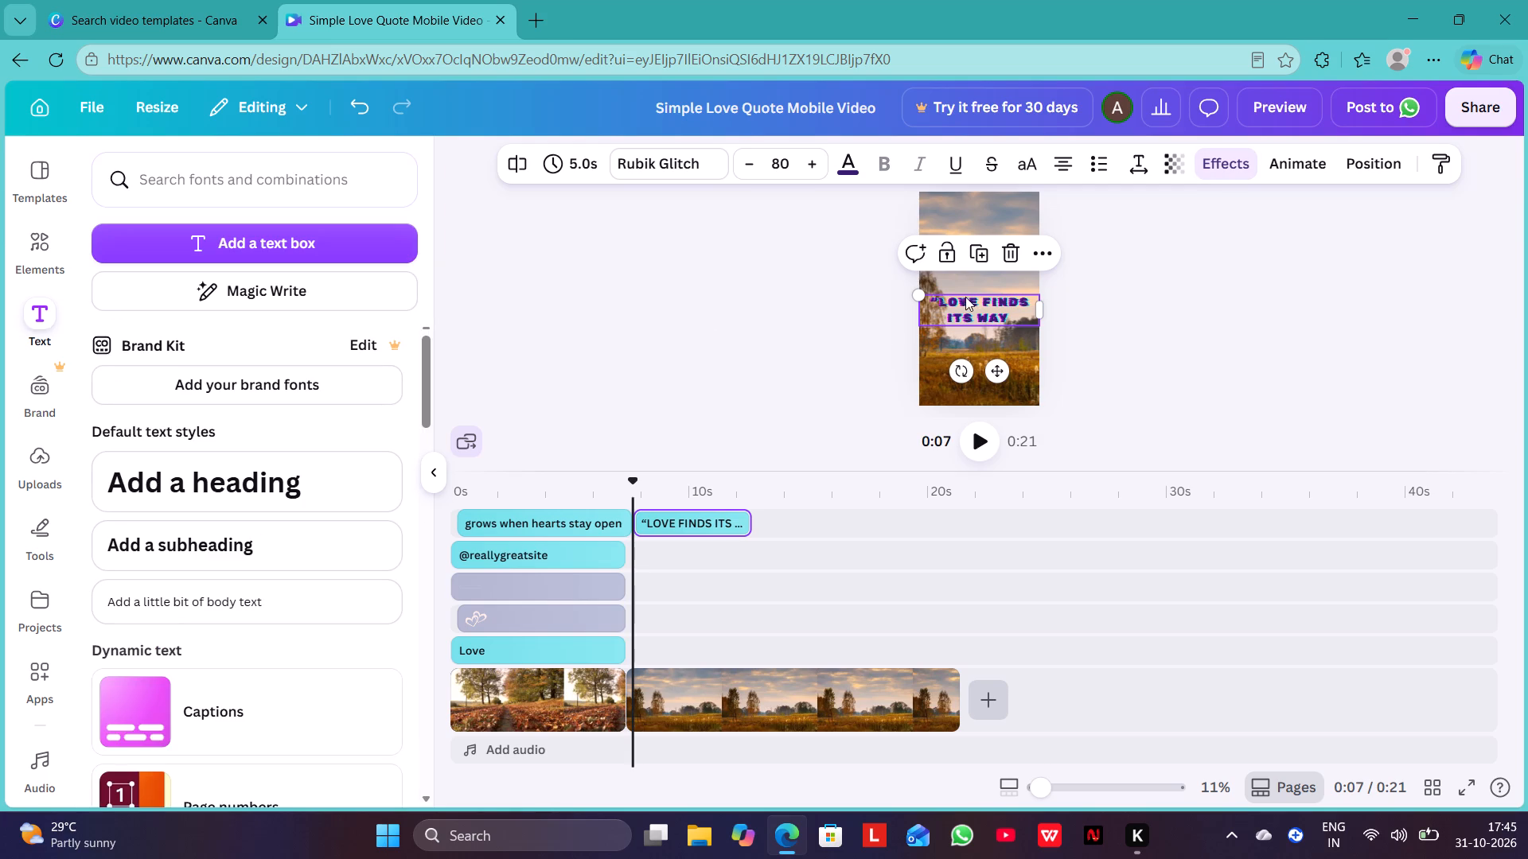
Move the LOVE FINDS ITS WAY text up into the sky area near the top of the video frame.
left_click_drag(966, 308, 962, 239)
left_click(1167, 247)
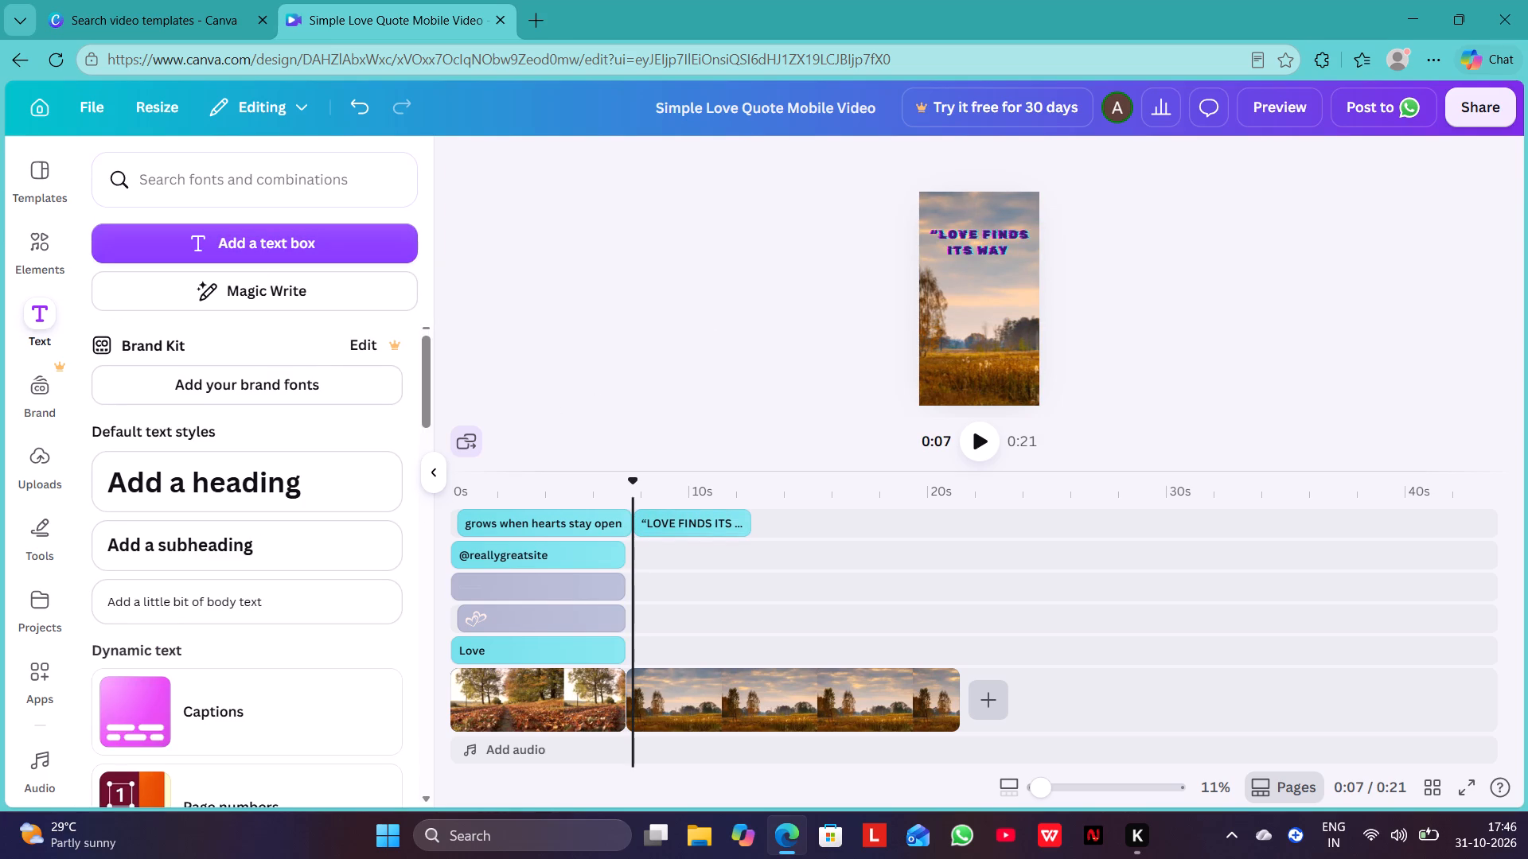
Search elements for "heart stickers" and add the pink double-heart graphic, scaled down, just below the LOVE FINDS ITS WAY text.
left_click(44, 239)
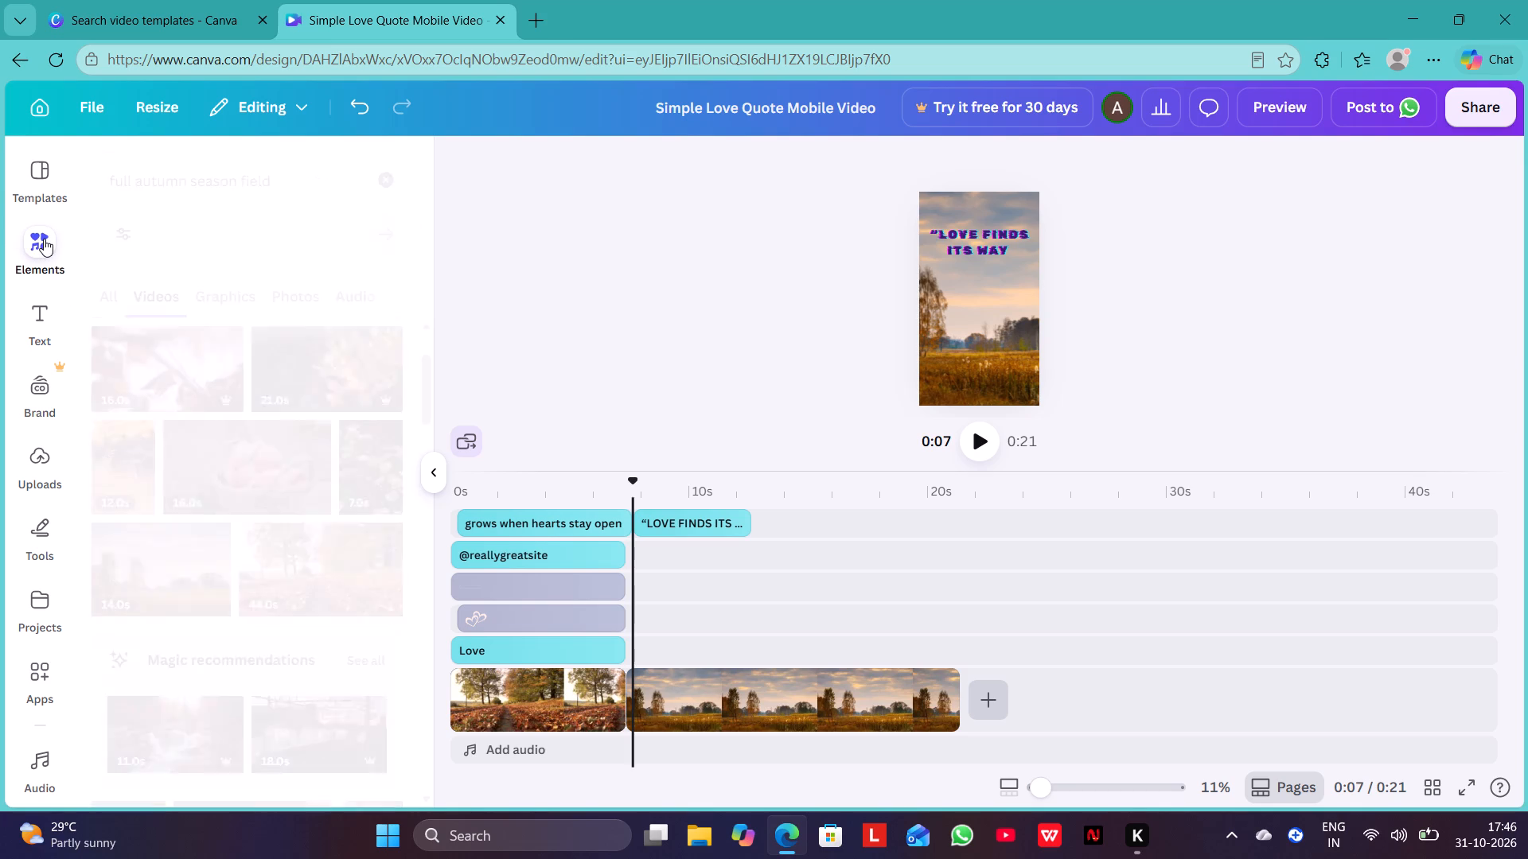
left_click(382, 181)
type("heart stickers")
key("Return")
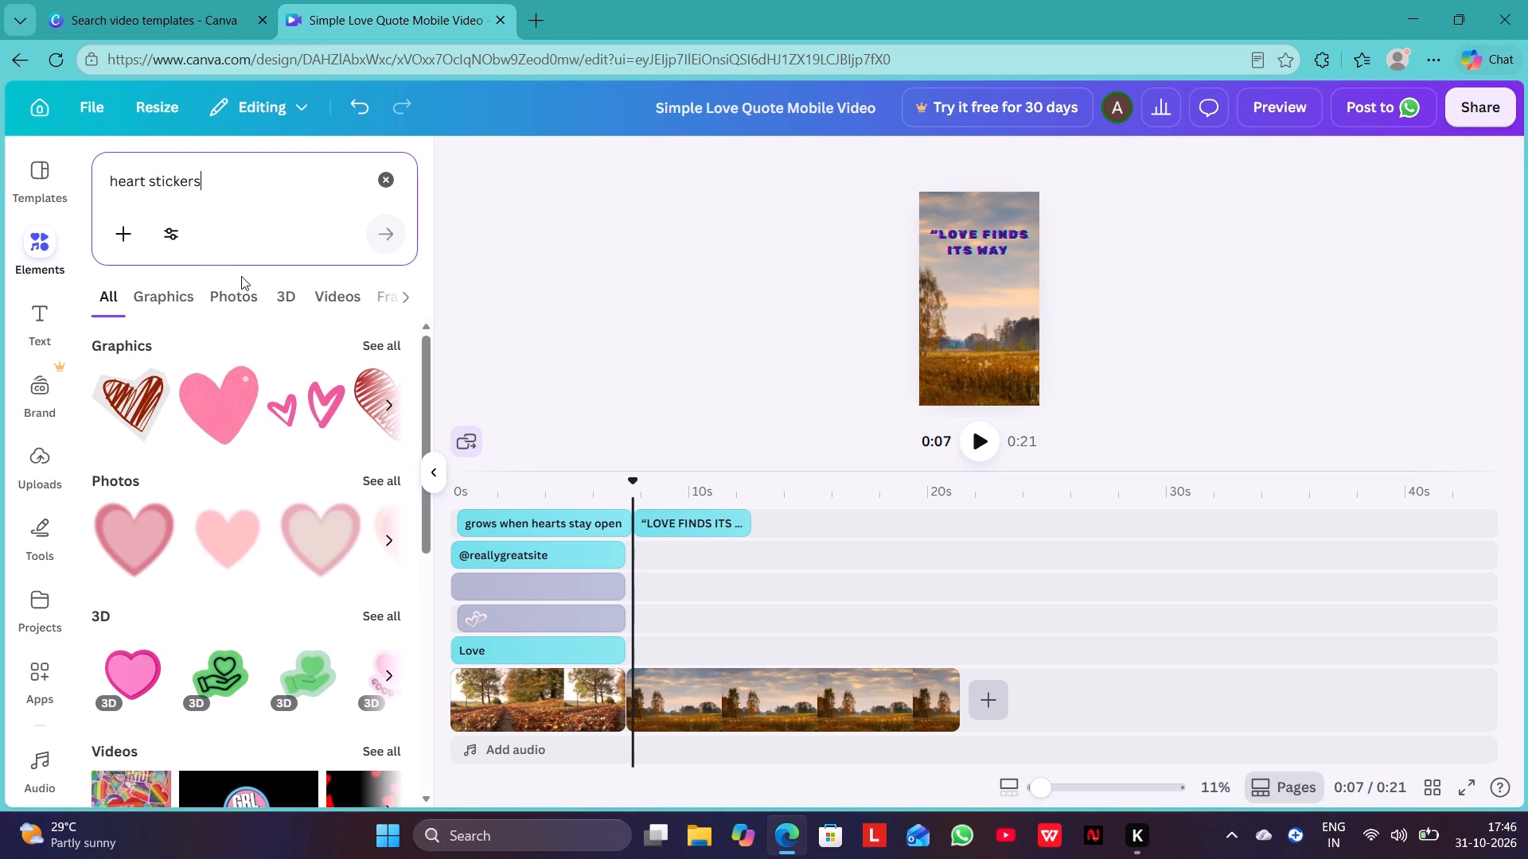
scroll(238, 396, "left", 1)
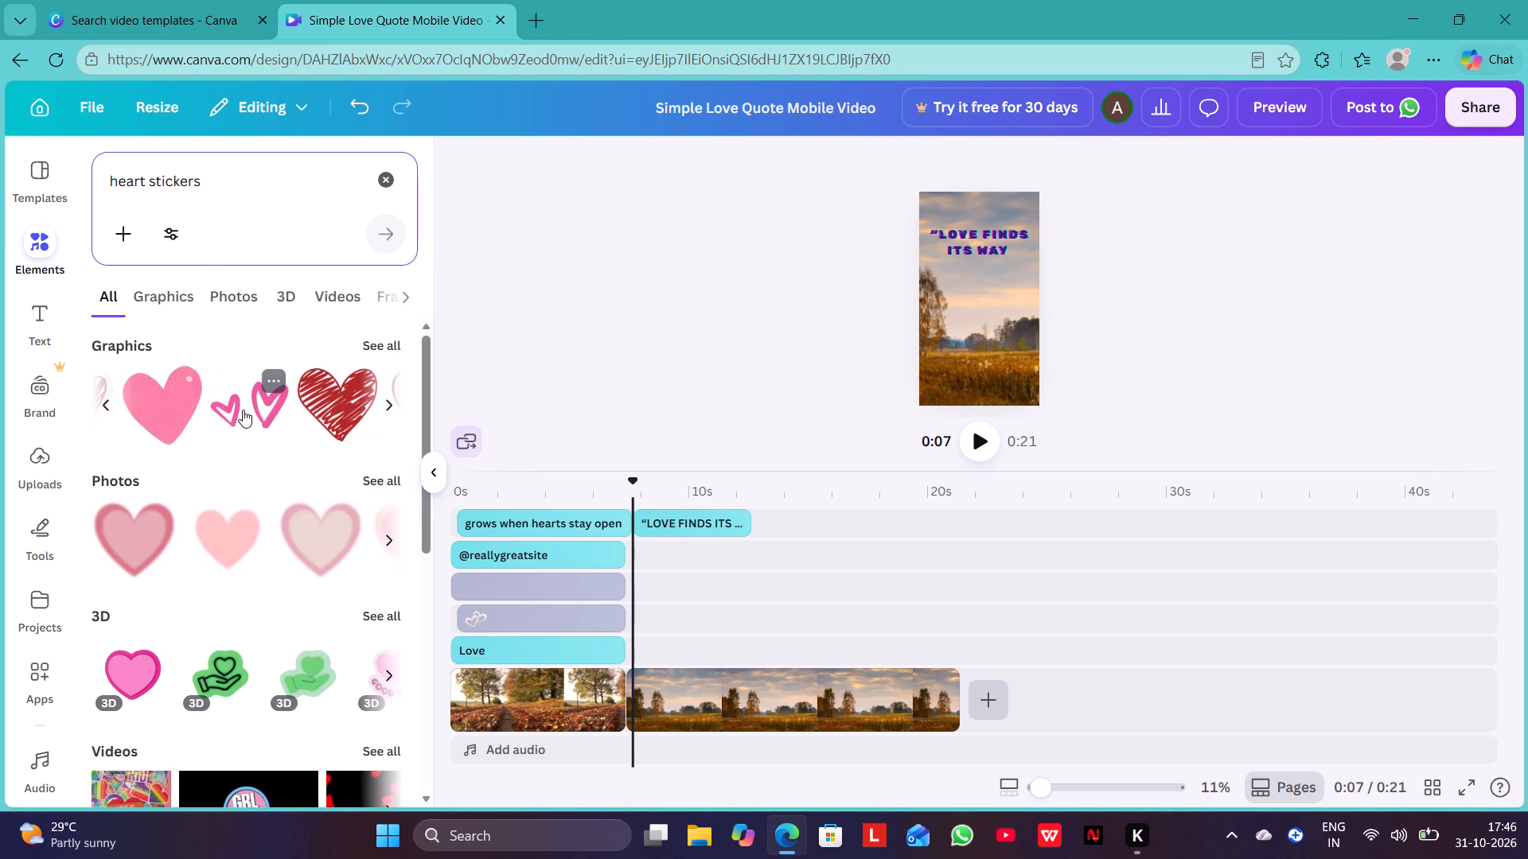
left_click_drag(244, 410, 1010, 313)
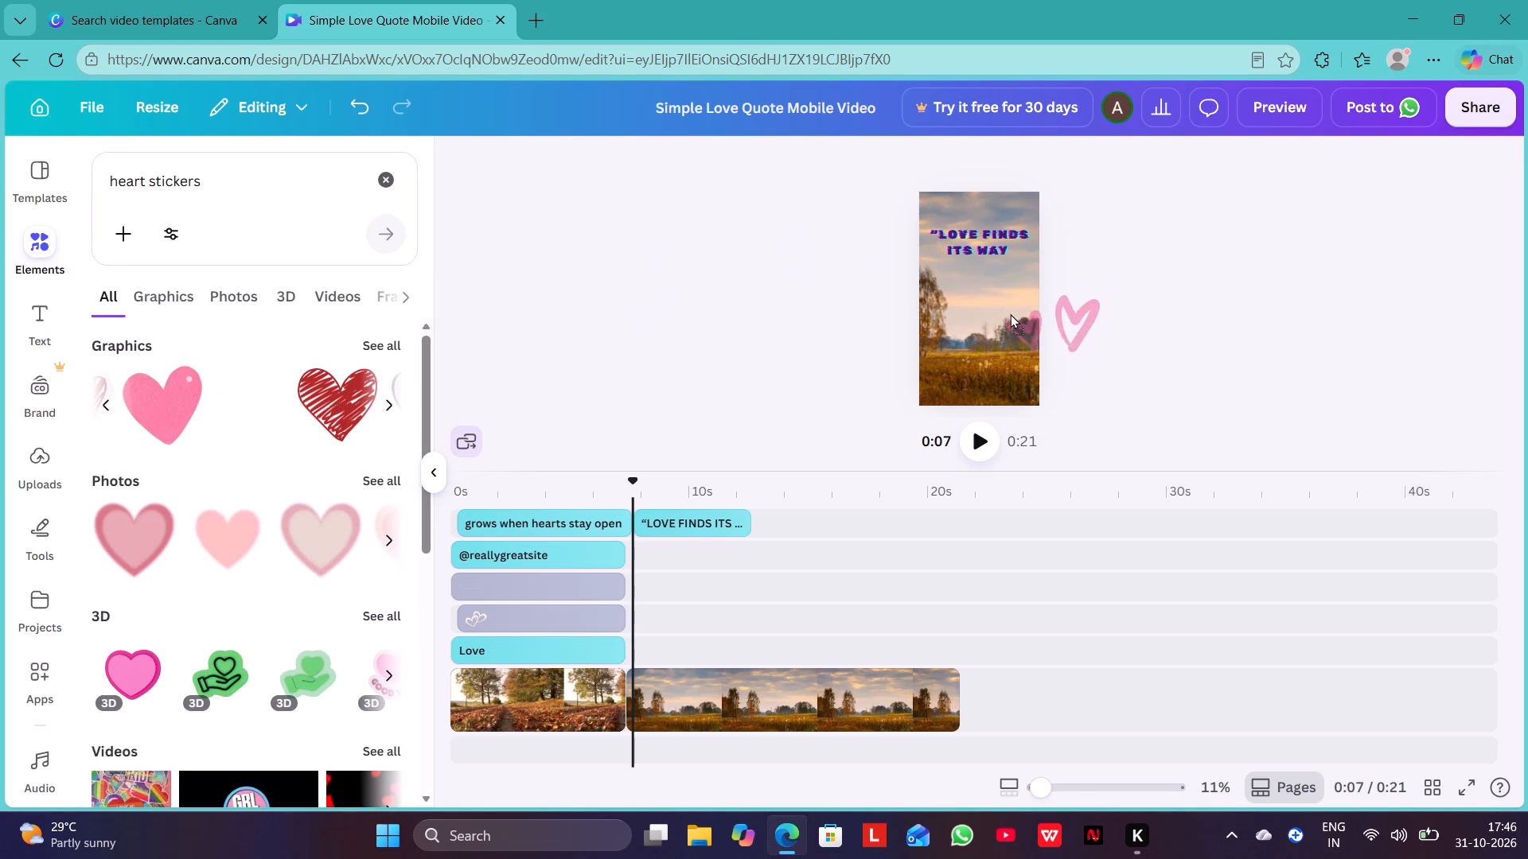
left_click_drag(1010, 313, 1001, 304)
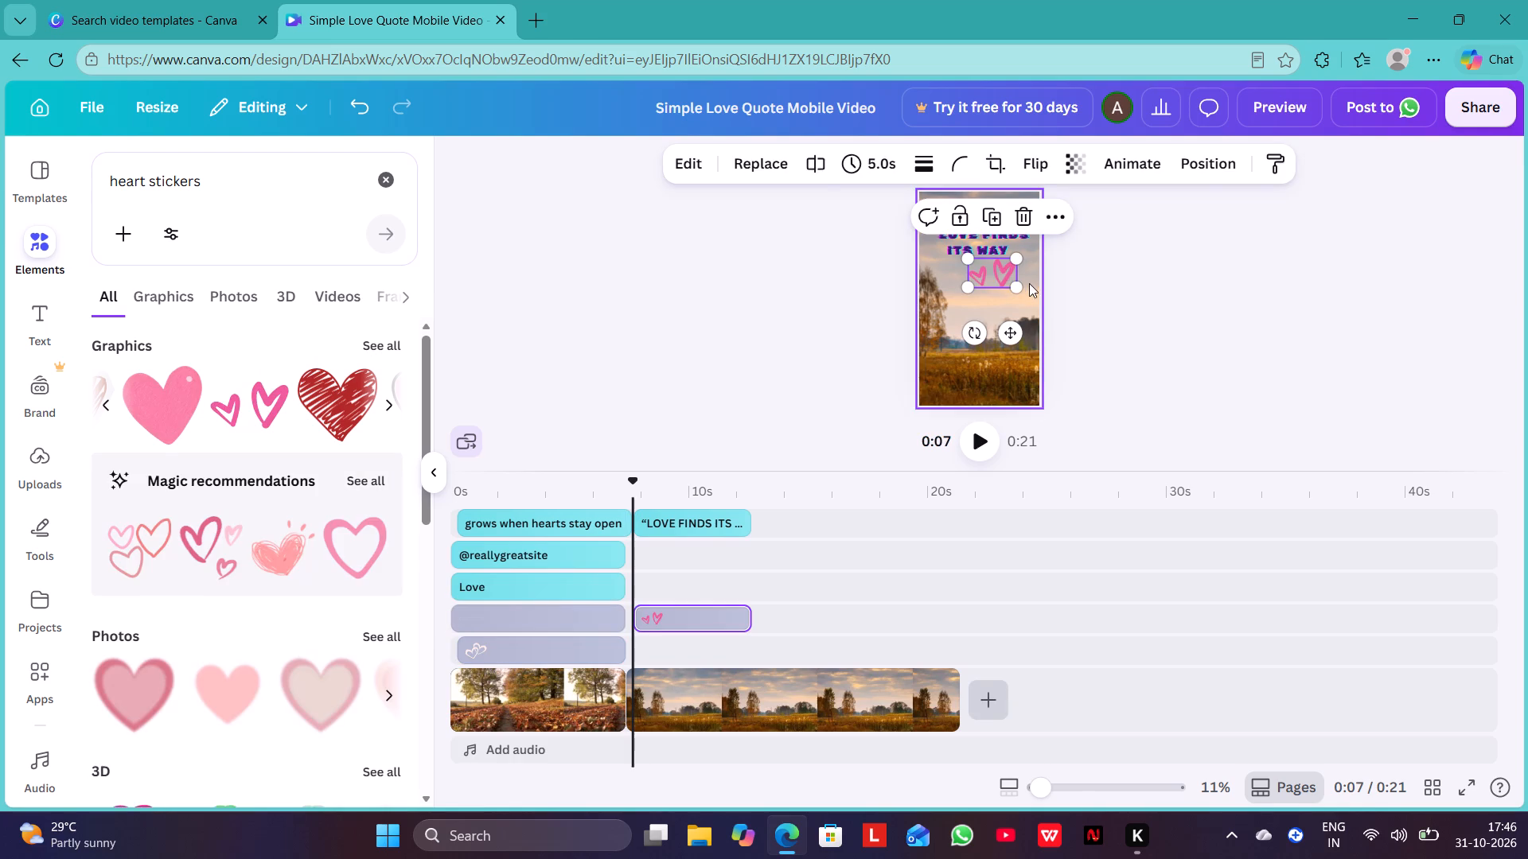
left_click_drag(1019, 289, 1008, 285)
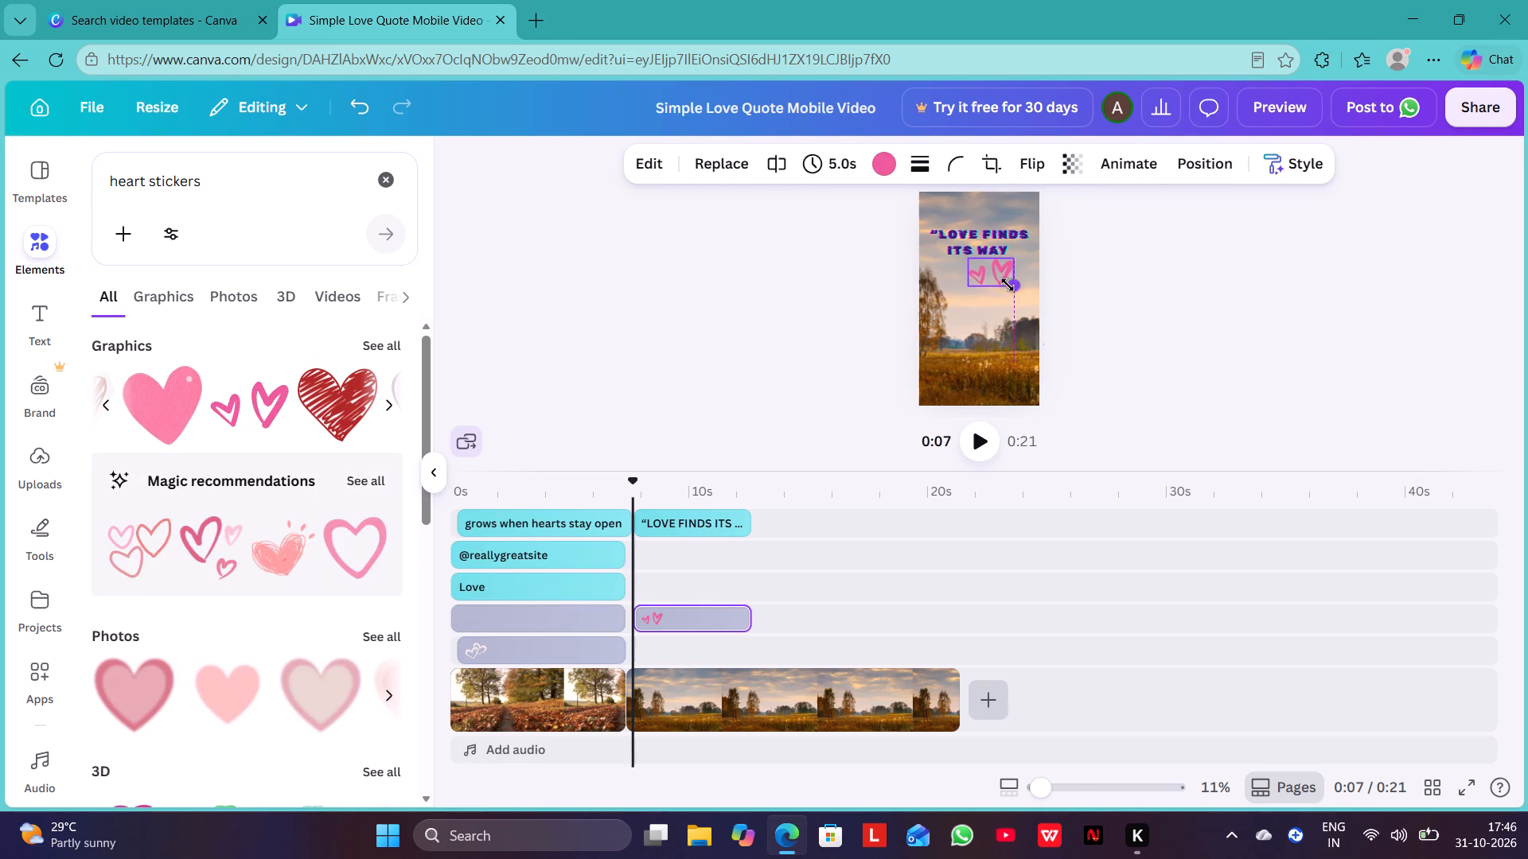
left_click_drag(1008, 285, 1000, 282)
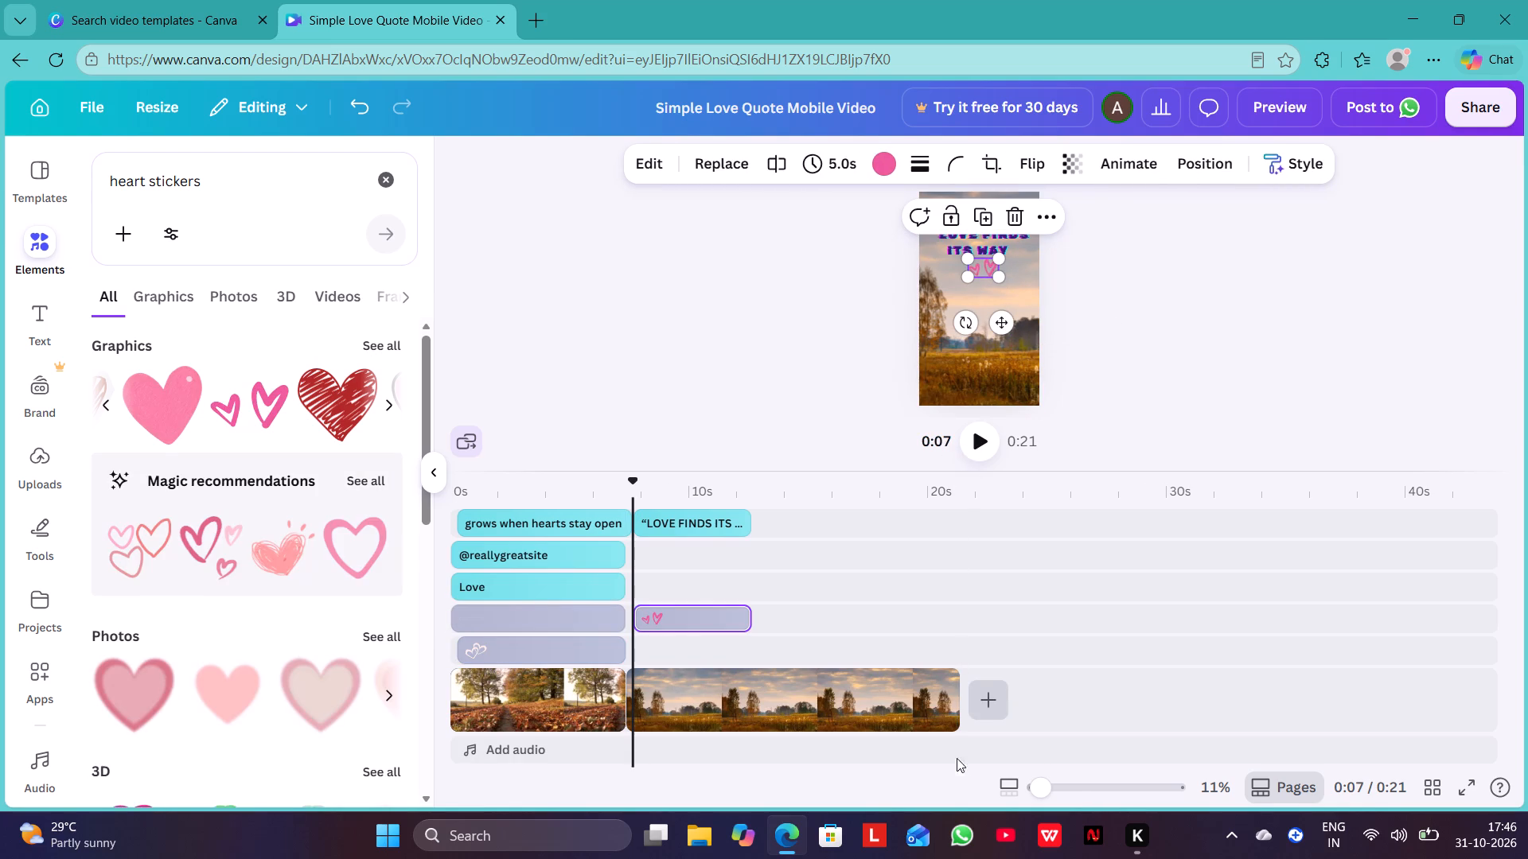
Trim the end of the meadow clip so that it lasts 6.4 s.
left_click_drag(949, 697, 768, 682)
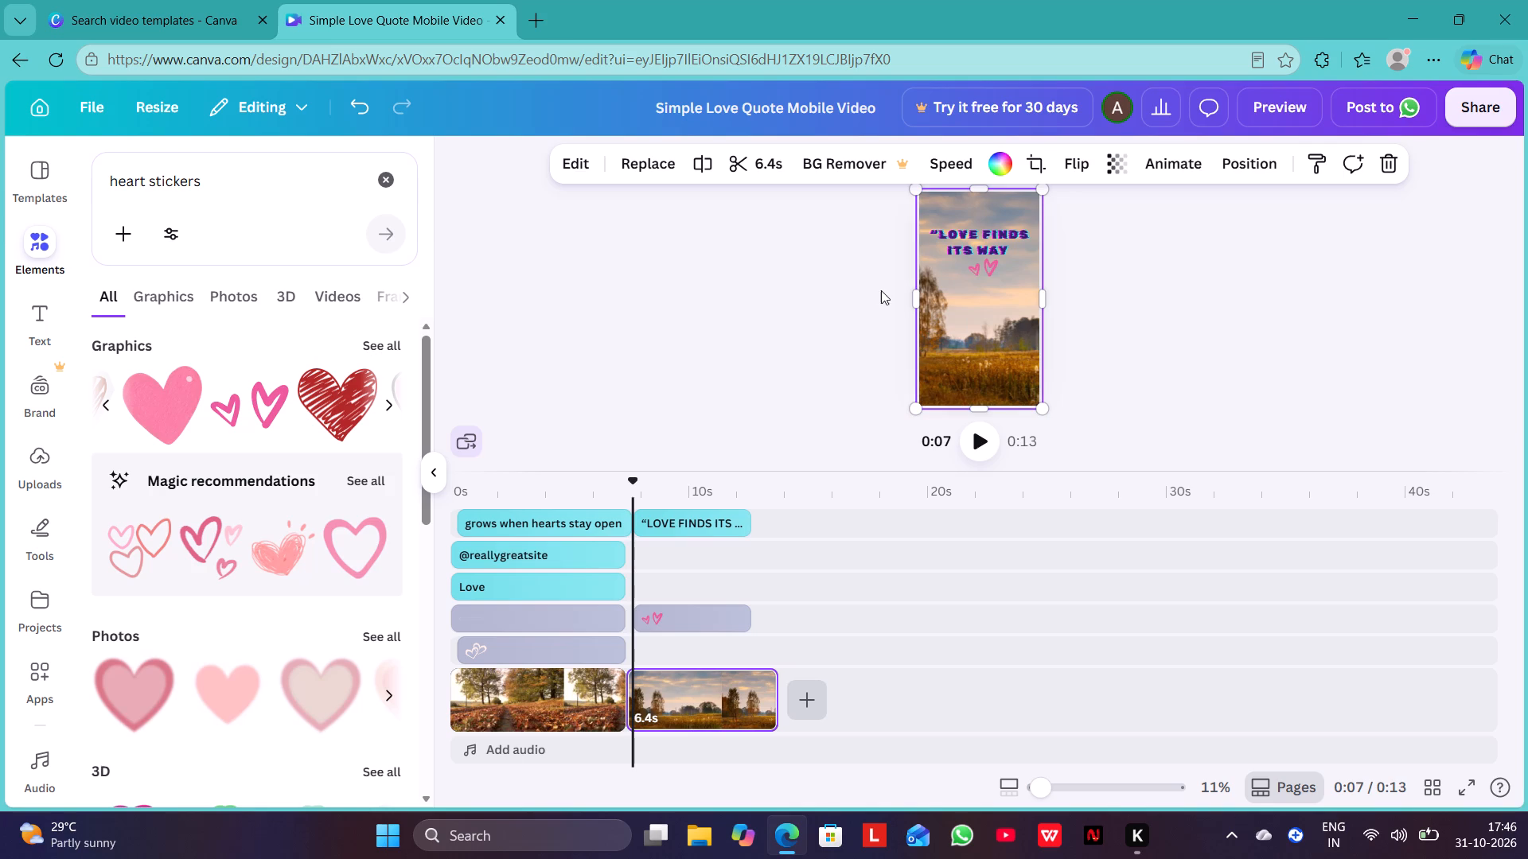
Browse the full set of heart sticker graphics for another sticker to use in the meadow scene.
left_click(379, 335)
scroll(294, 497, "down", 2)
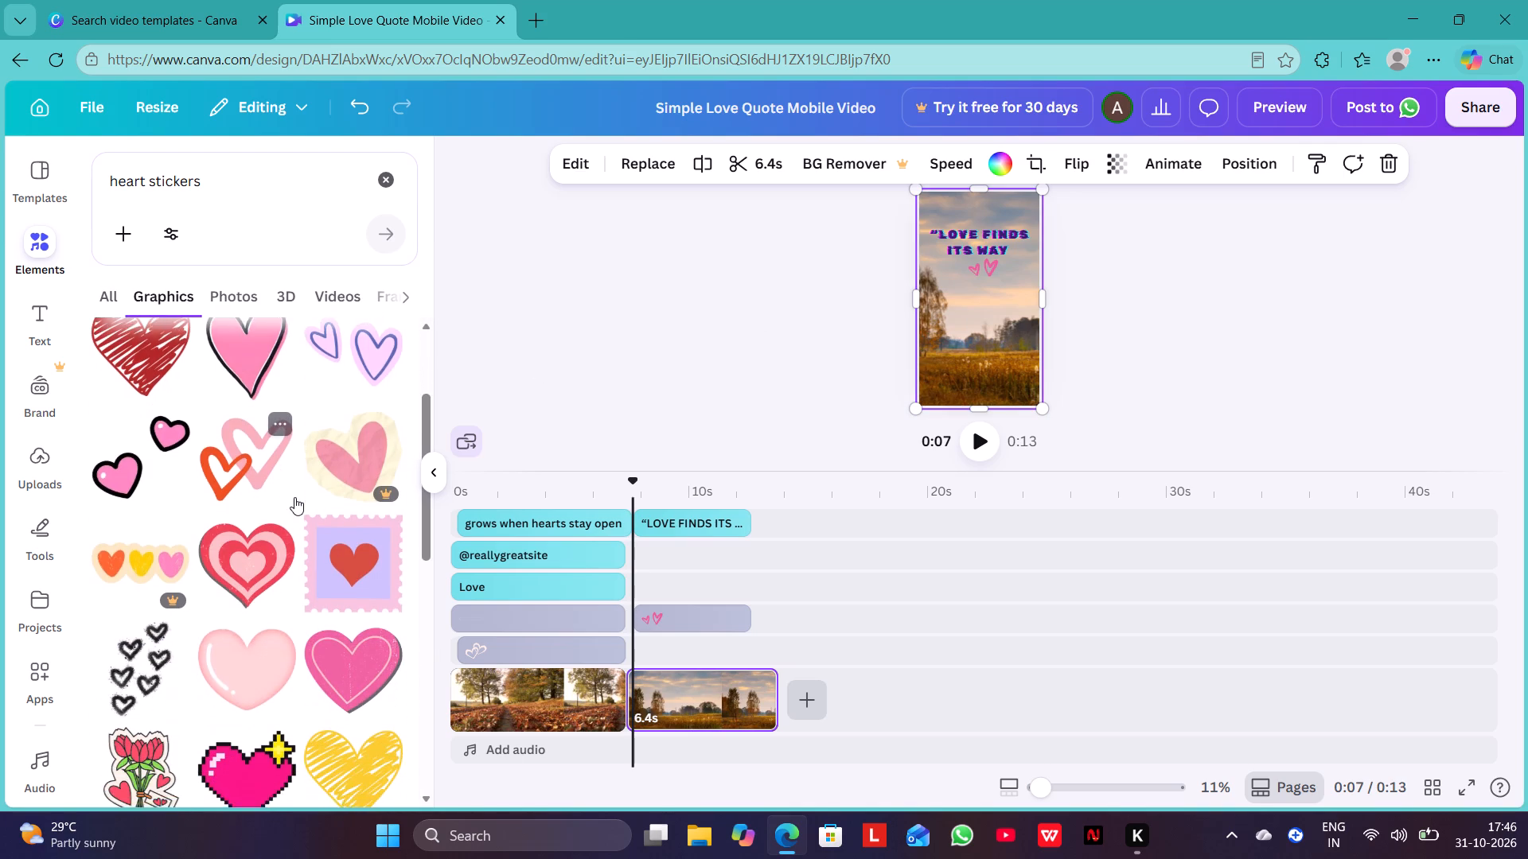
scroll(294, 497, "down", 4)
scroll(294, 497, "right", 1)
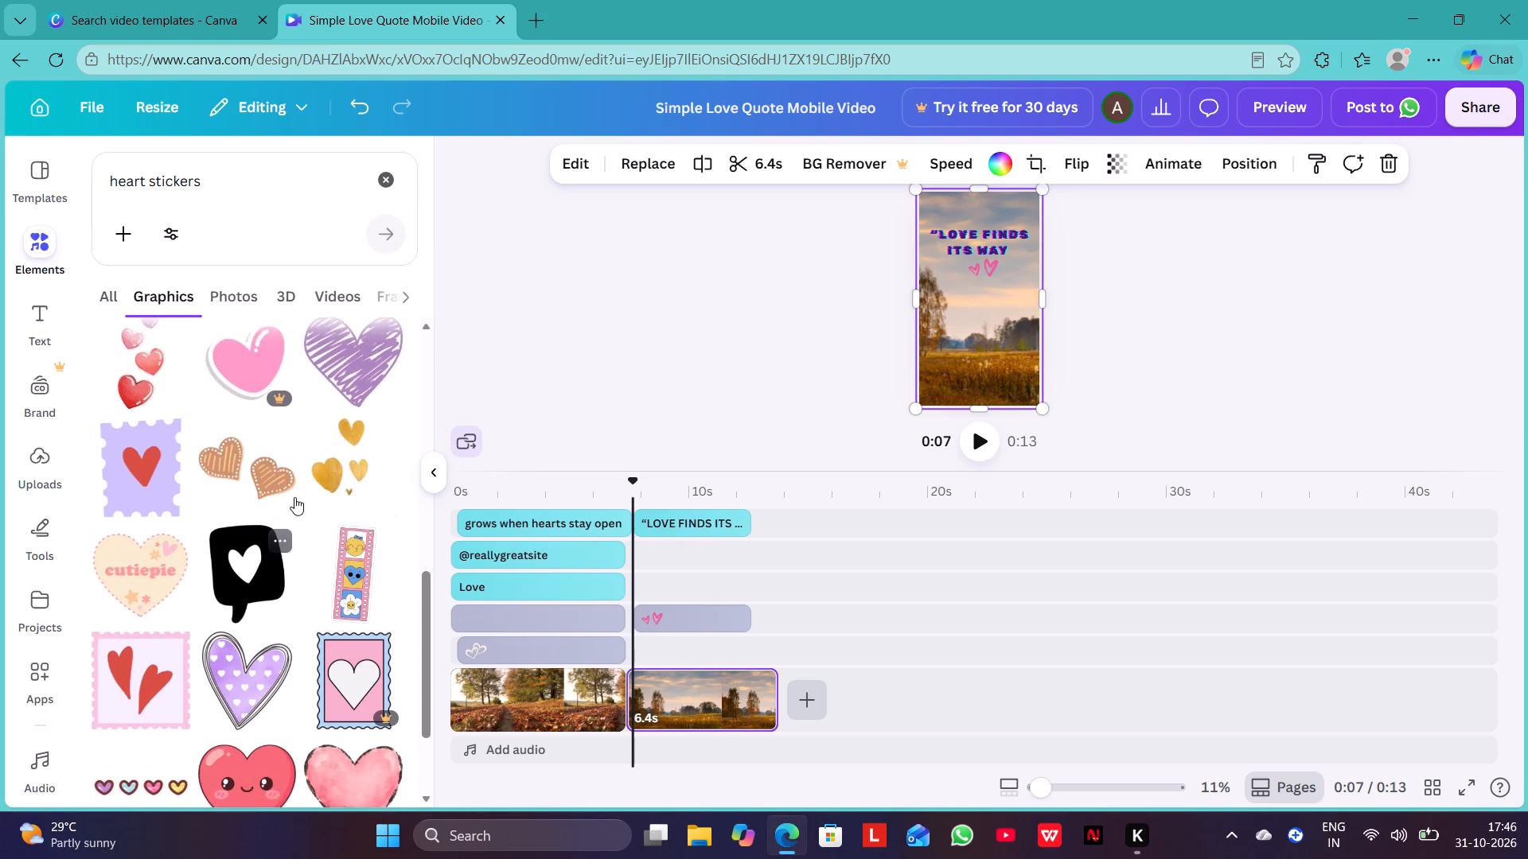
scroll(294, 497, "right", 1)
scroll(294, 497, "down", 3)
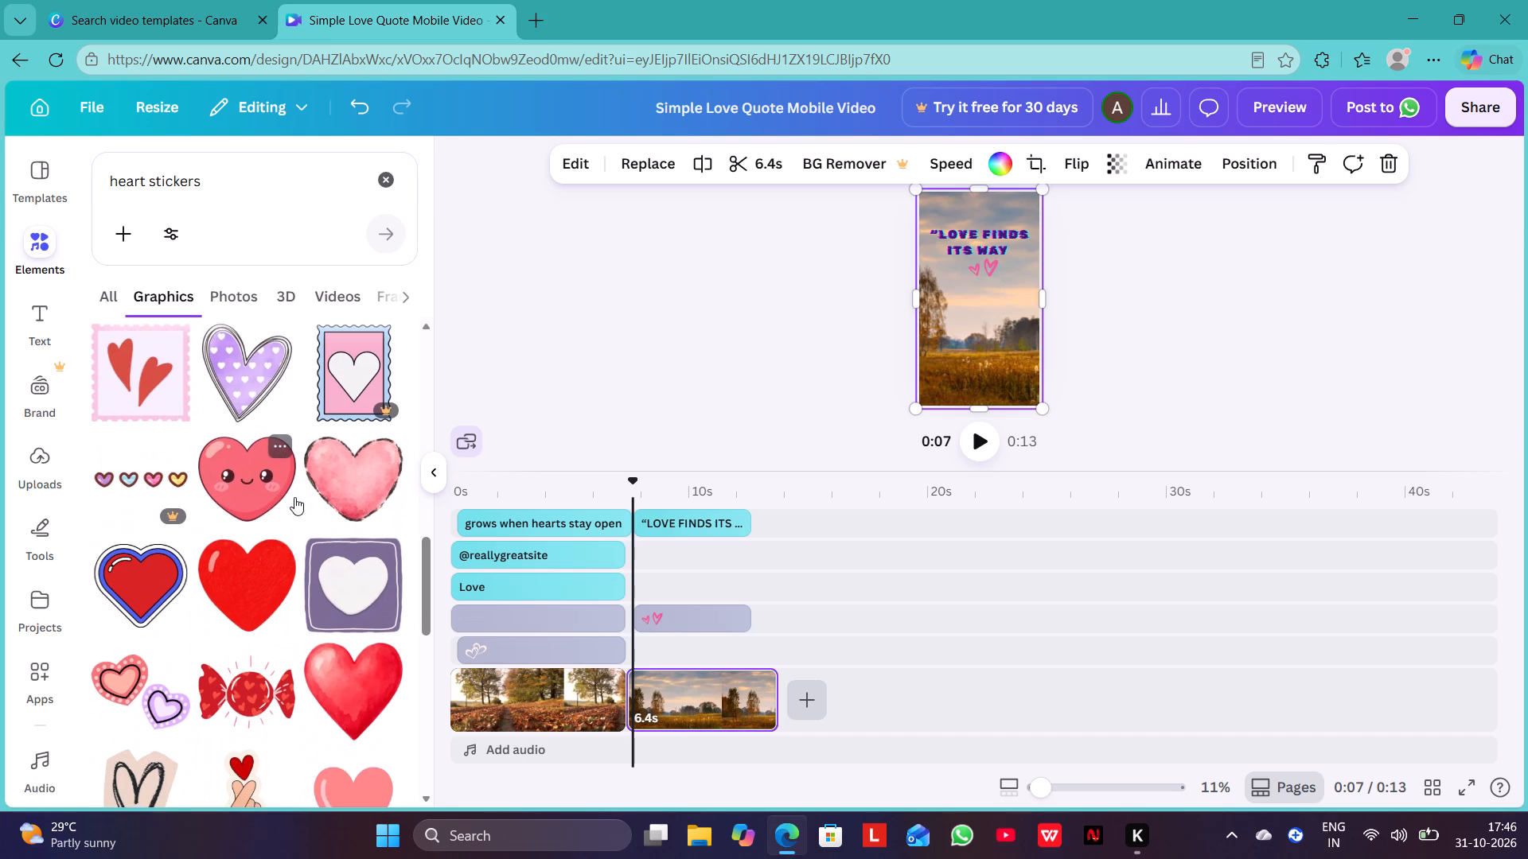
scroll(294, 497, "down", 4)
scroll(294, 497, "up", 1)
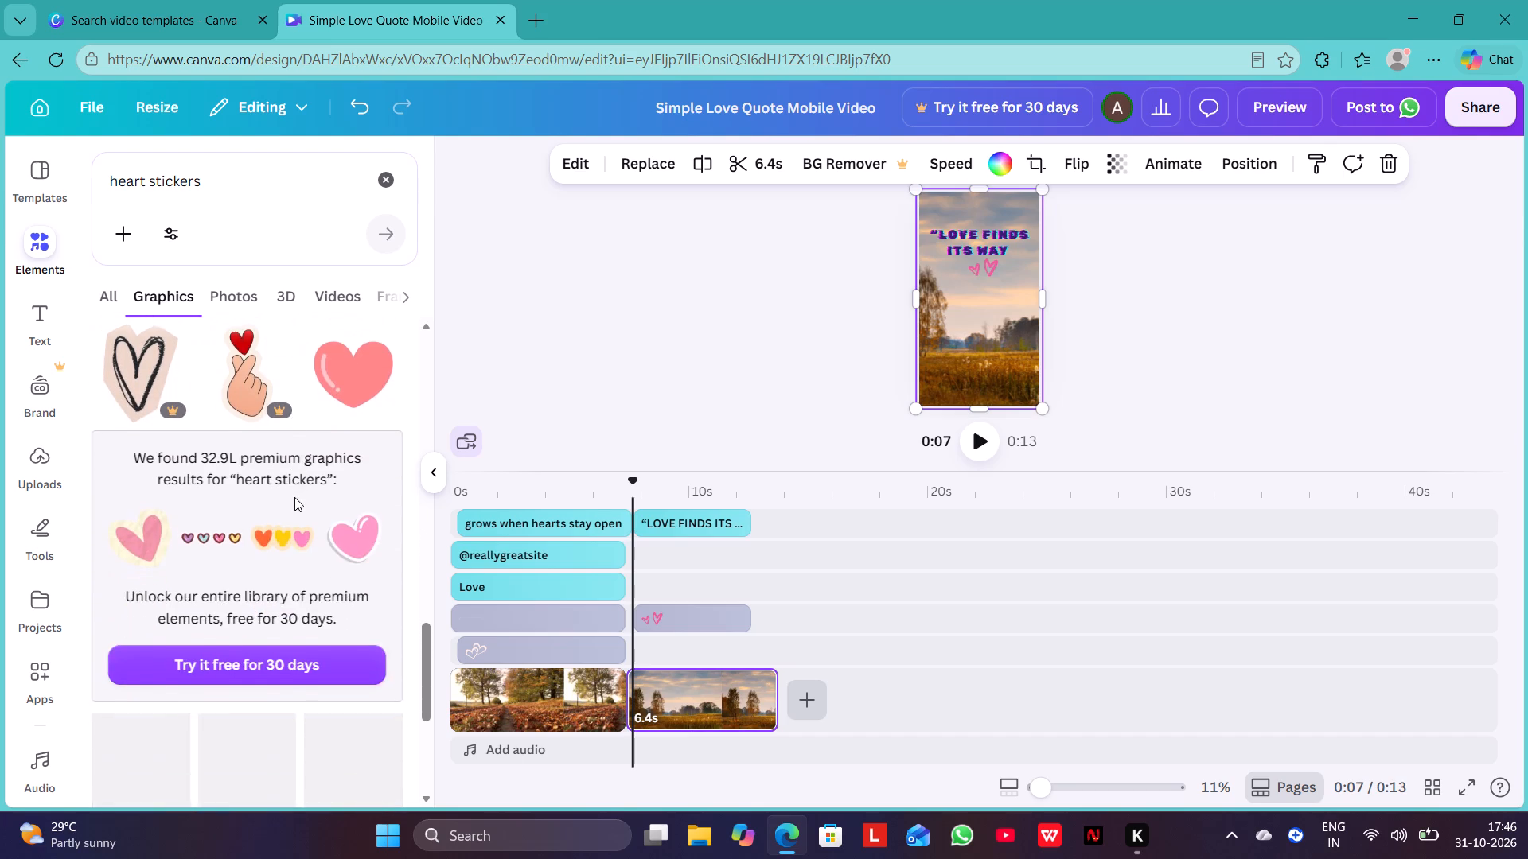
scroll(294, 497, "up", 3)
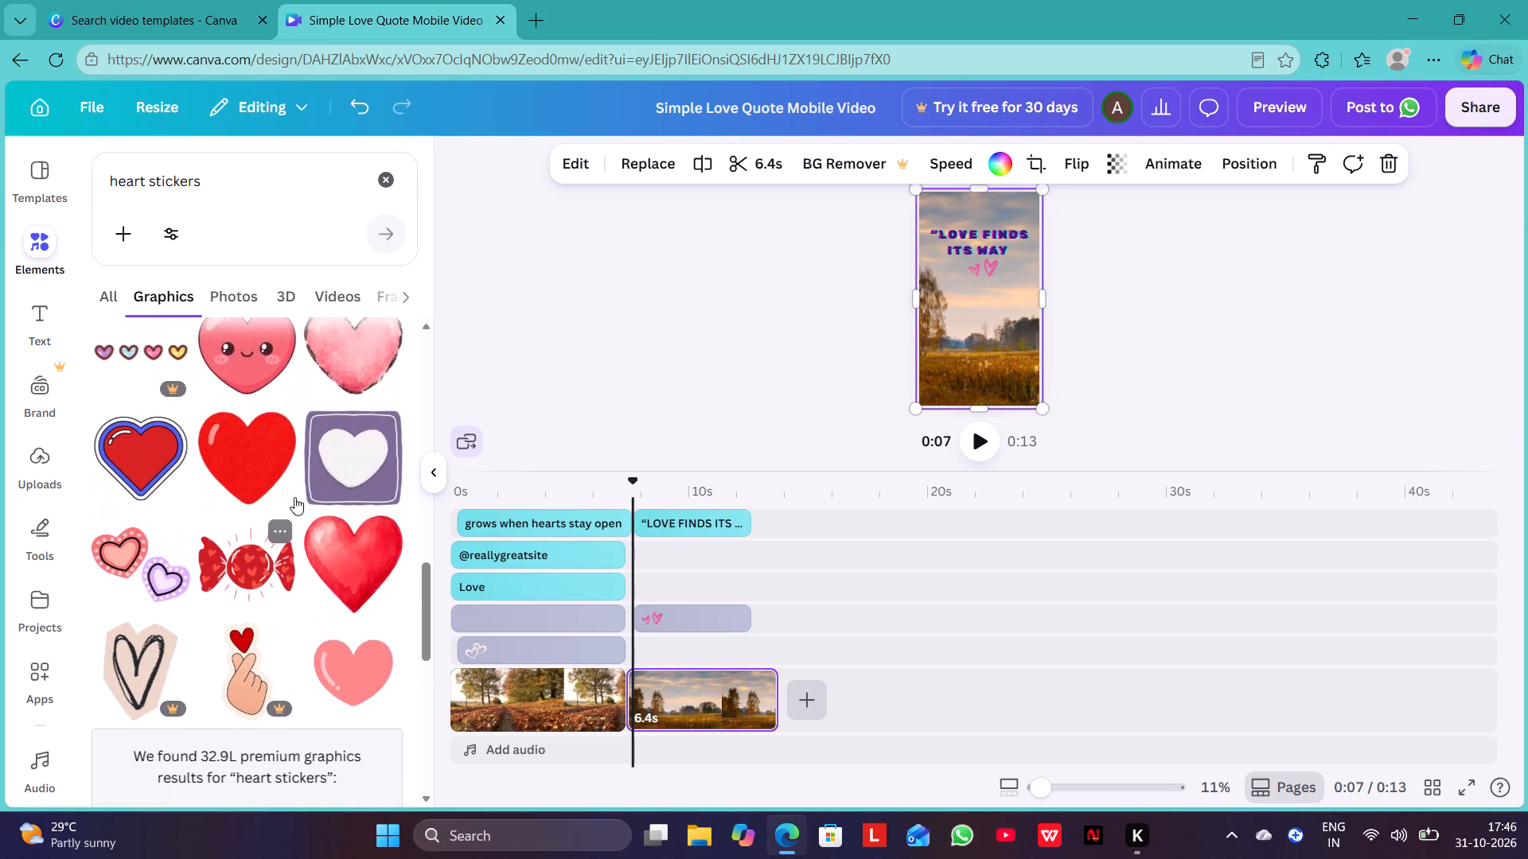
scroll(294, 497, "up", 1)
scroll(254, 435, "up", 3)
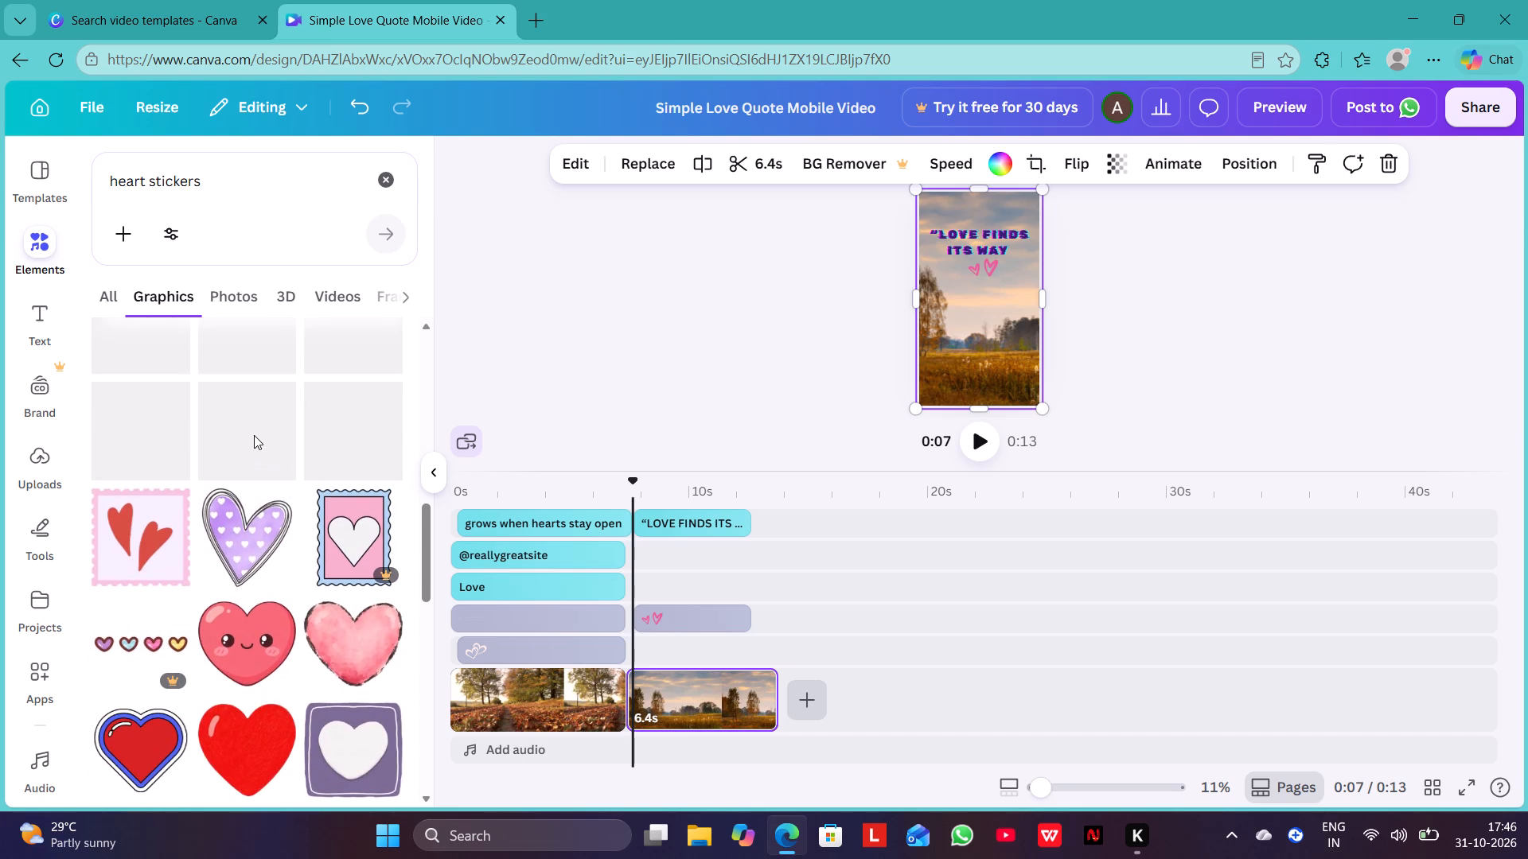
scroll(254, 435, "up", 7)
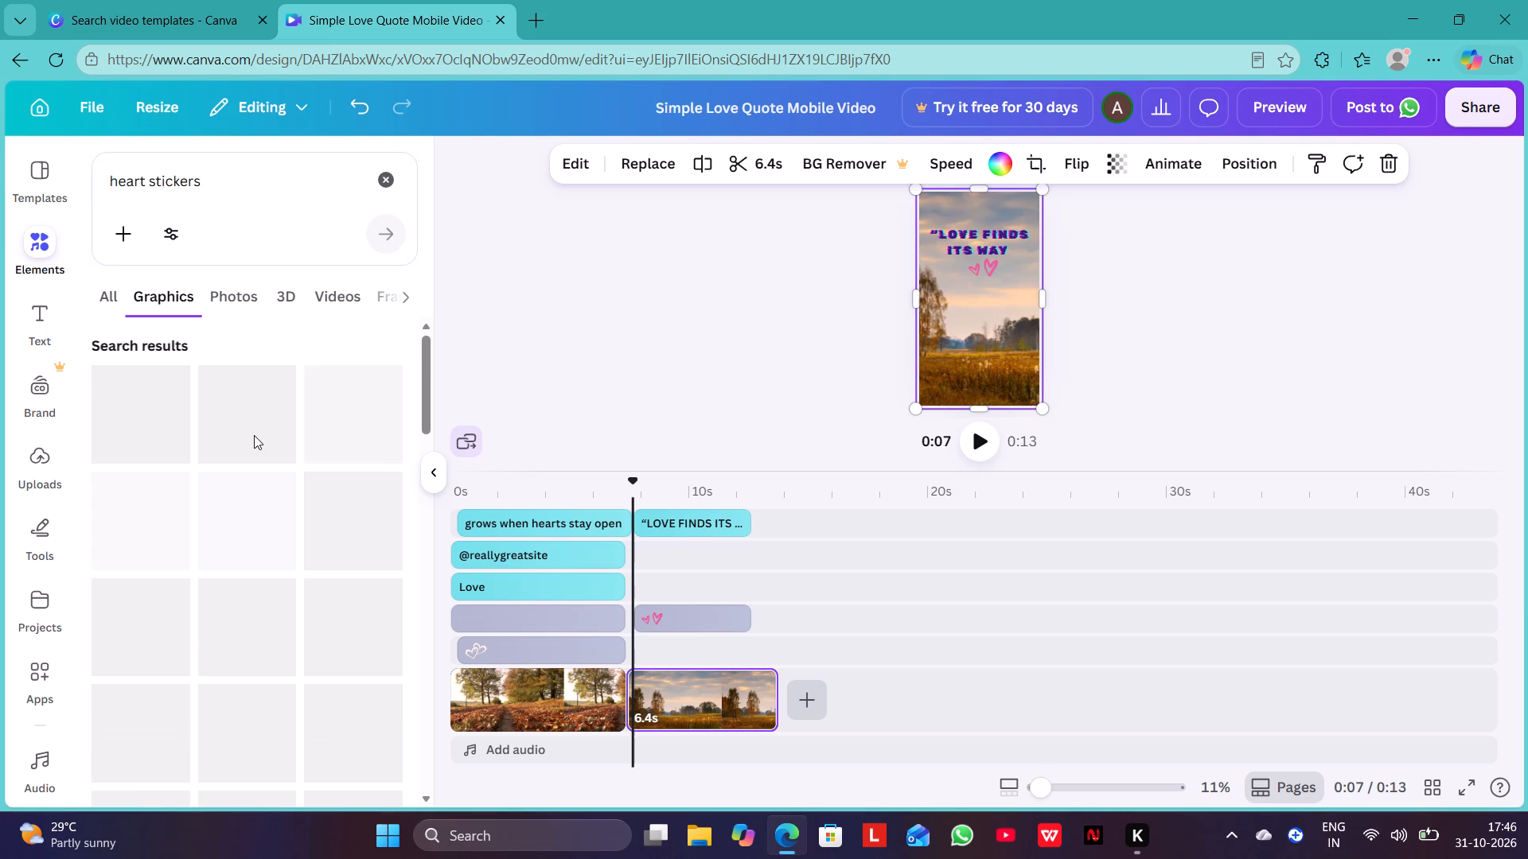
scroll(254, 435, "up", 2)
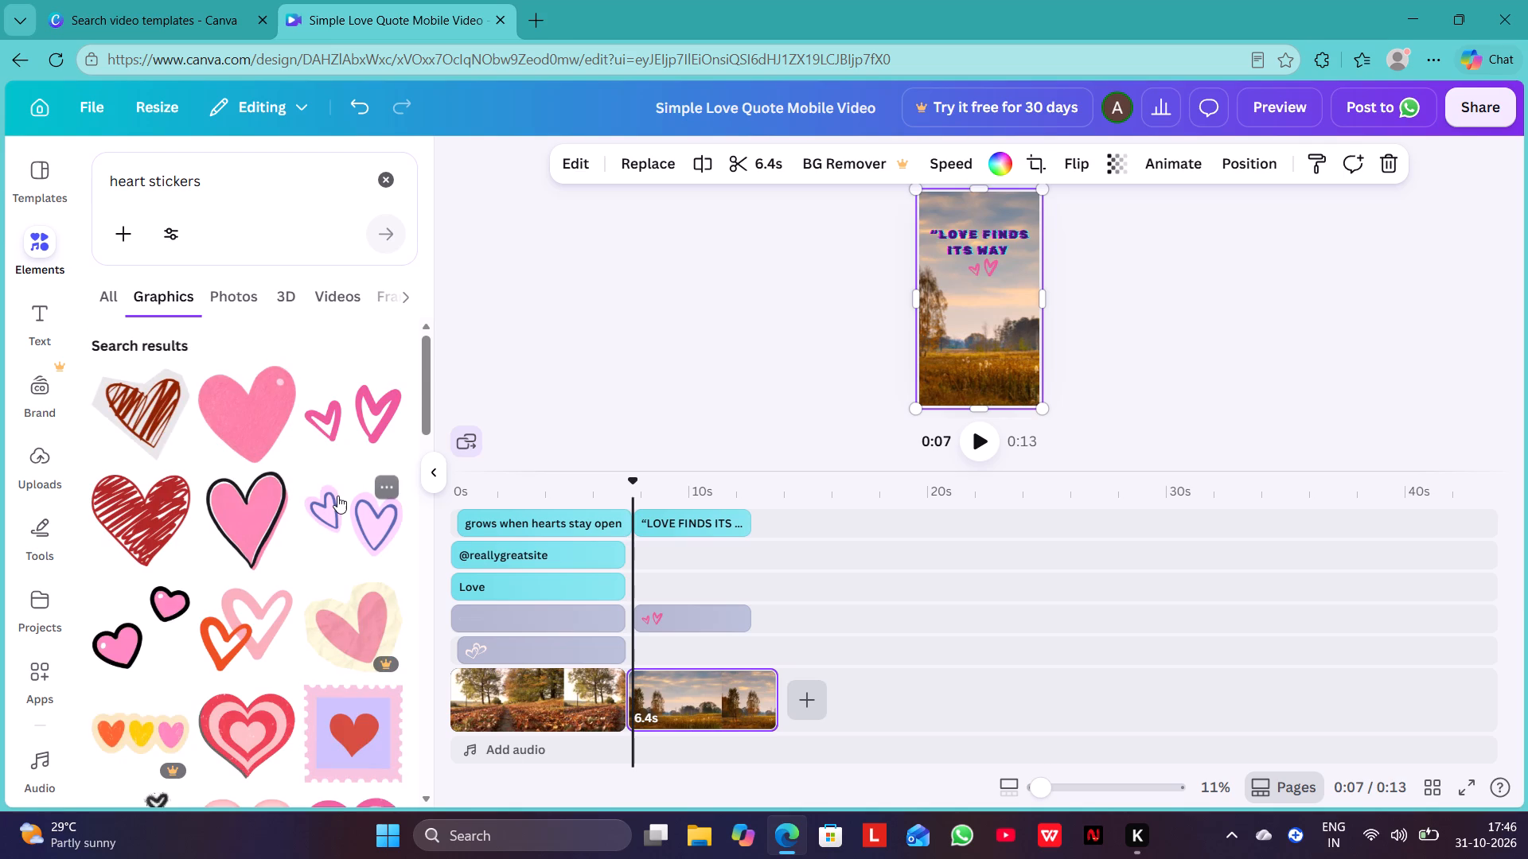
Add the purple-outlined double-heart sticker above the LOVE FINDS ITS WAY text and scale it down to fit the sky area.
left_click_drag(339, 491, 828, 305)
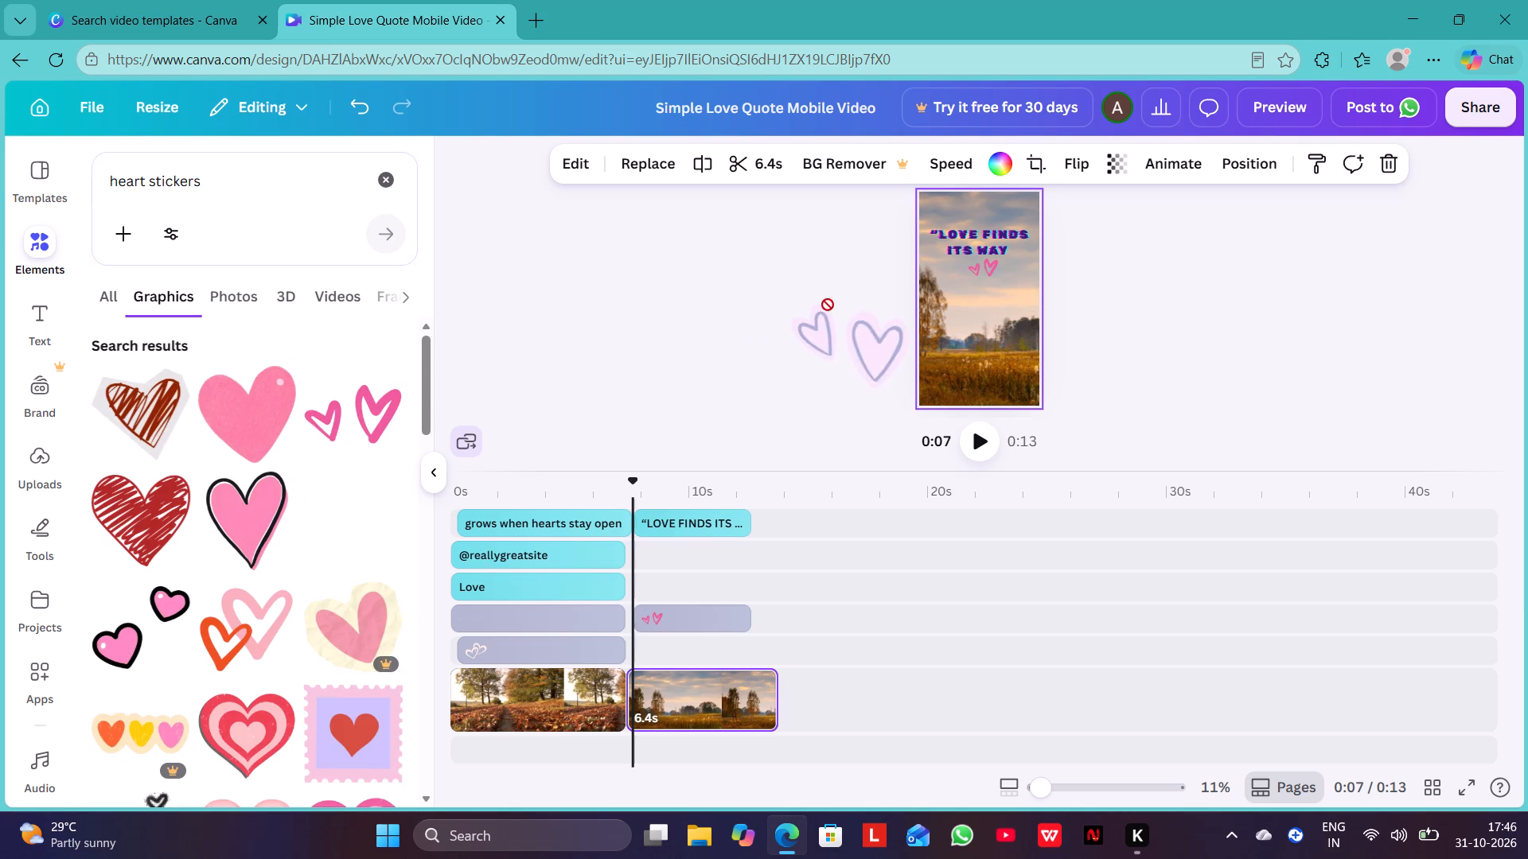
left_click_drag(828, 305, 985, 237)
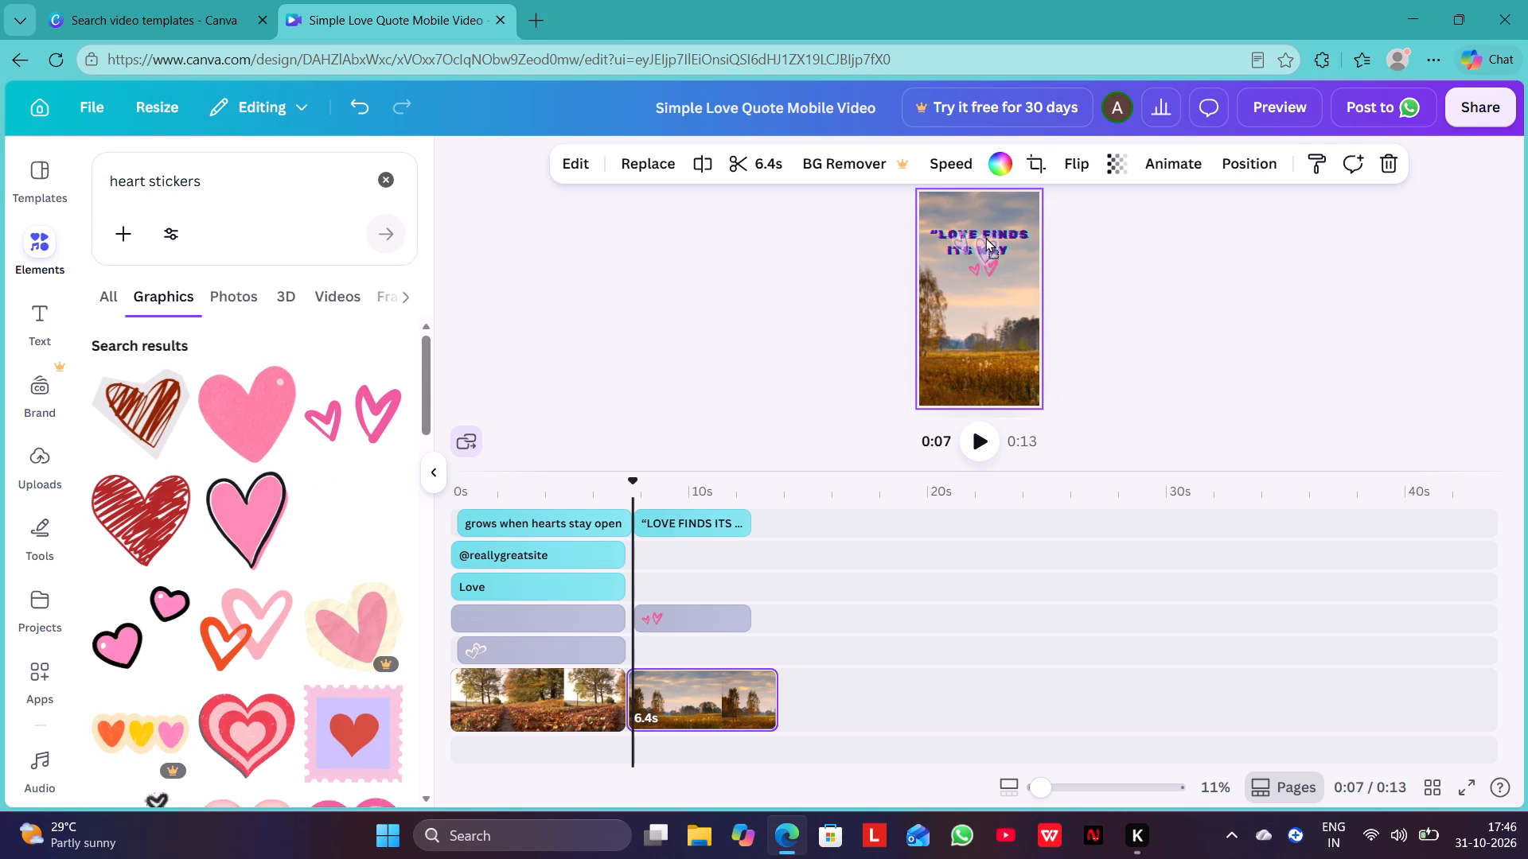
left_click_drag(985, 237, 973, 208)
left_click_drag(973, 208, 973, 215)
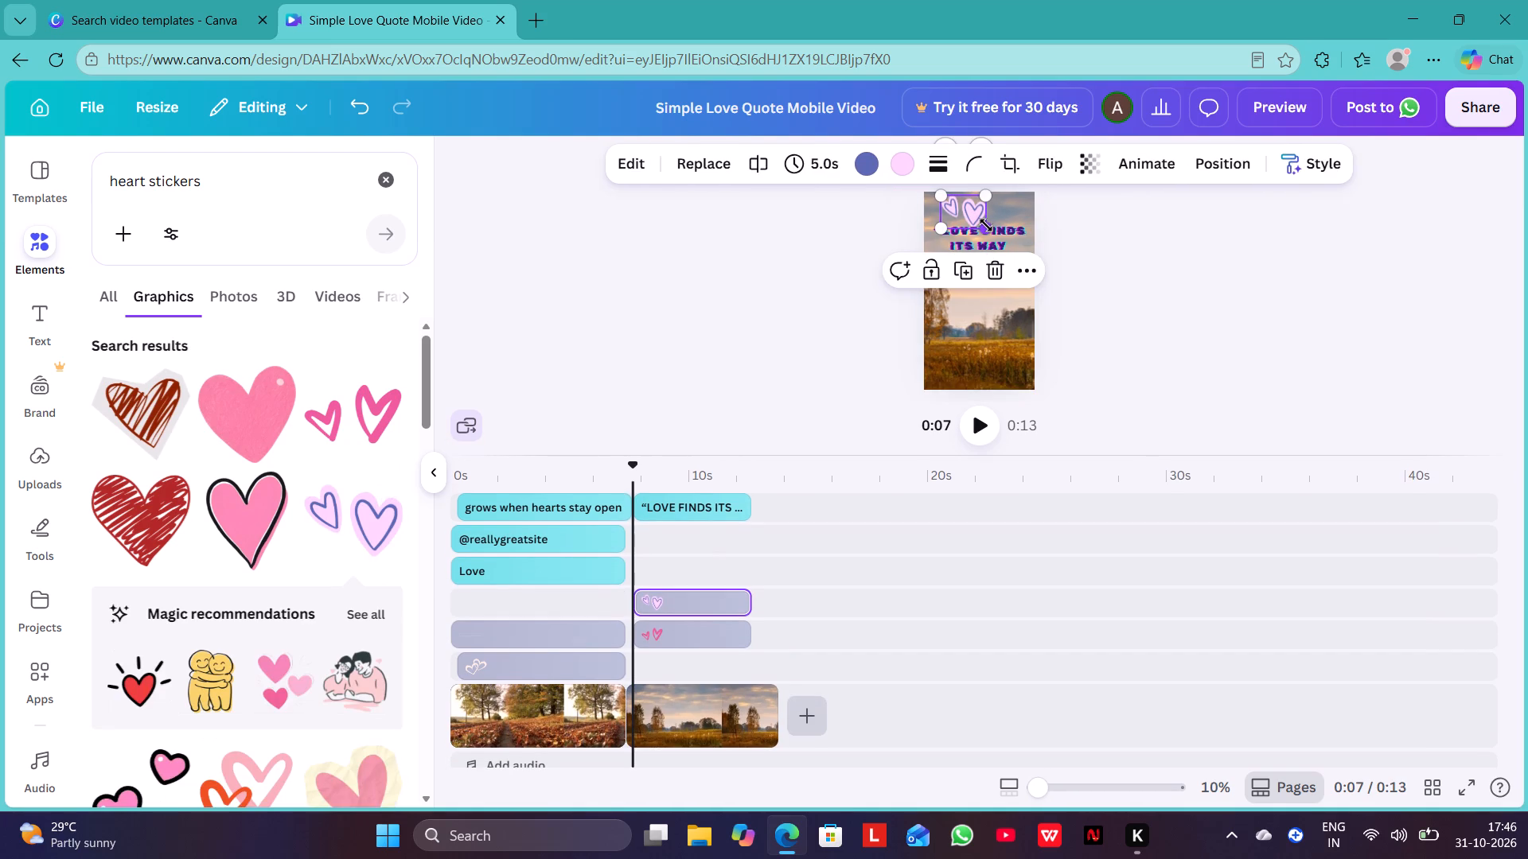
left_click_drag(986, 225, 980, 210)
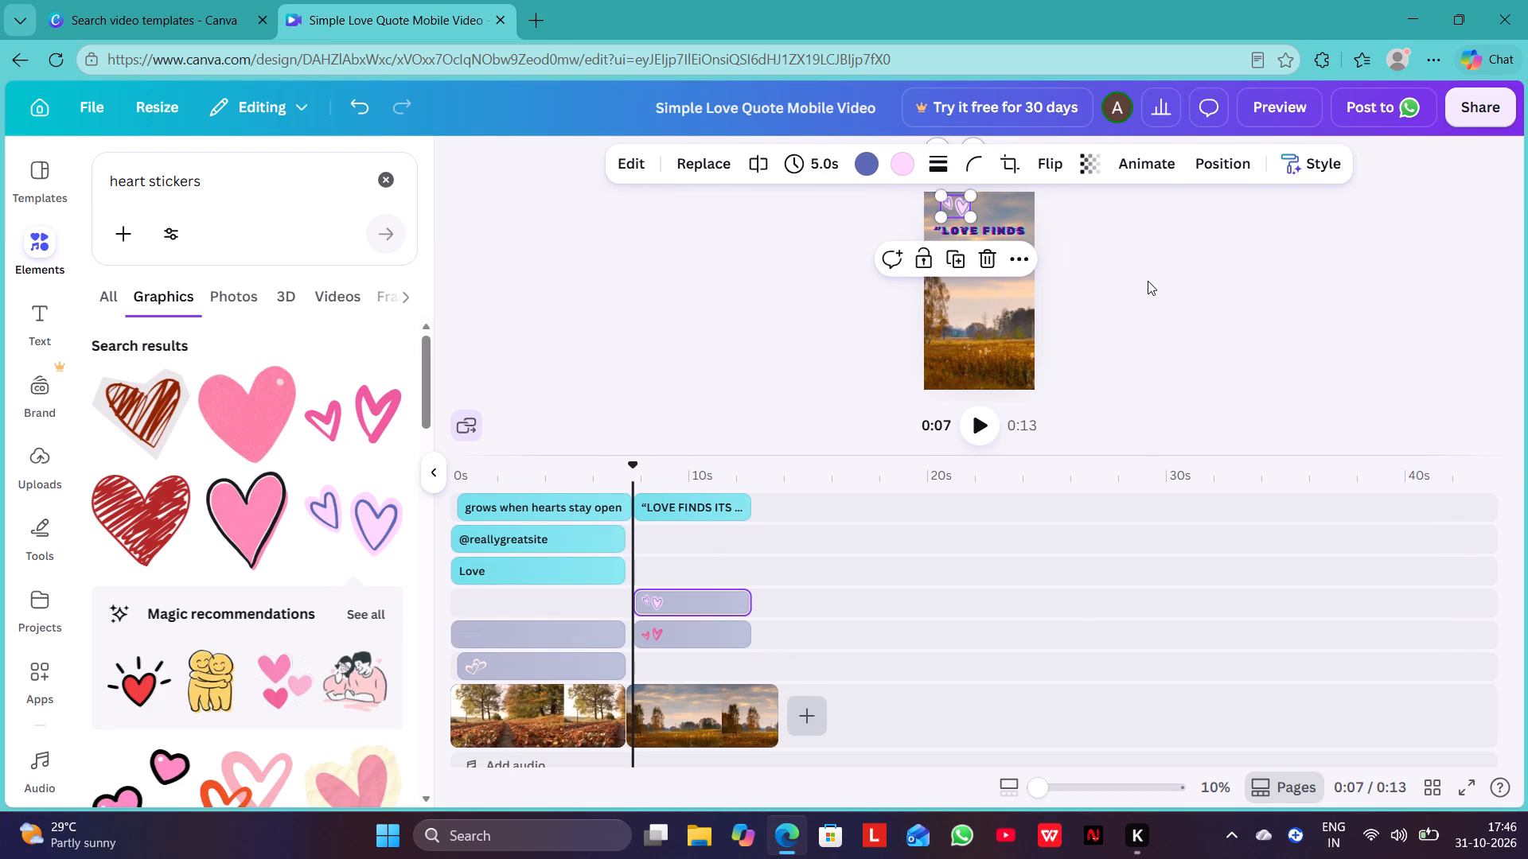
left_click(1152, 283)
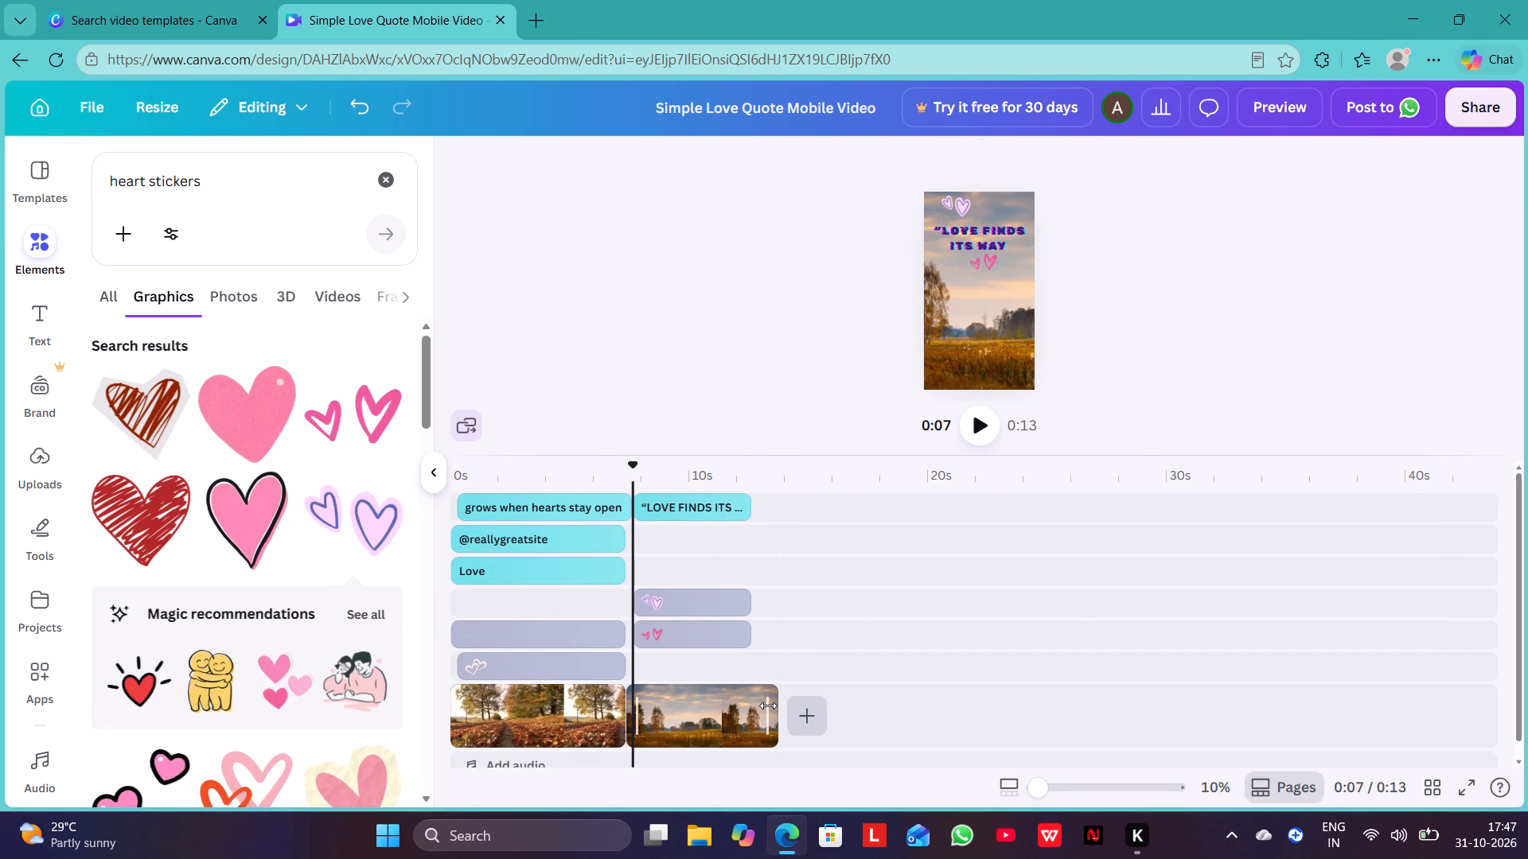
Trim the end of the meadow clip so that it lasts 5.5 s.
left_click_drag(768, 705, 748, 705)
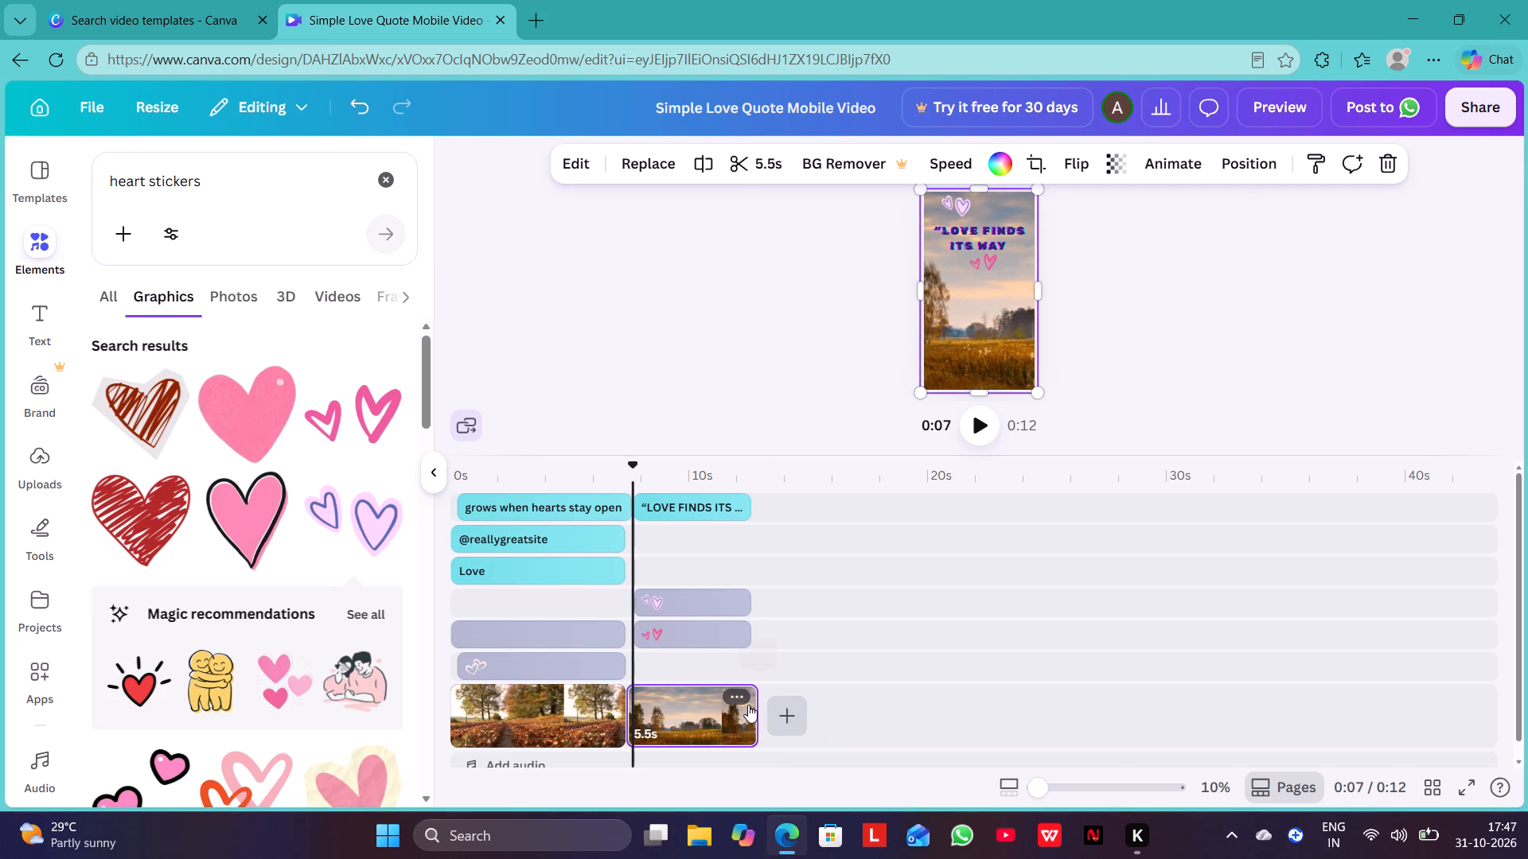
left_click(813, 334)
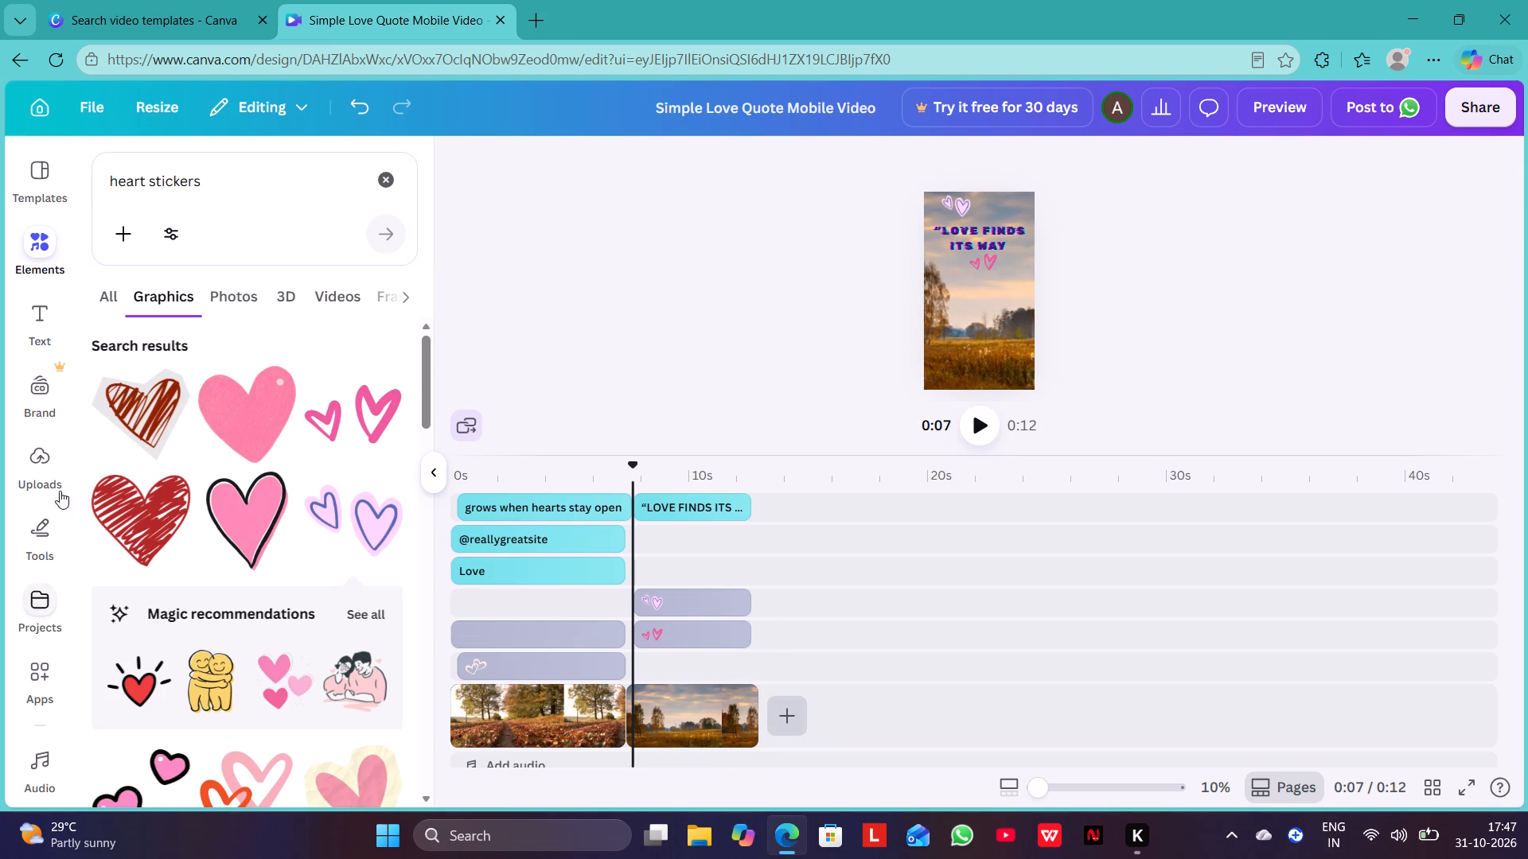
Search the elements library for autumn season fields and show the full set of video results.
left_click(382, 177)
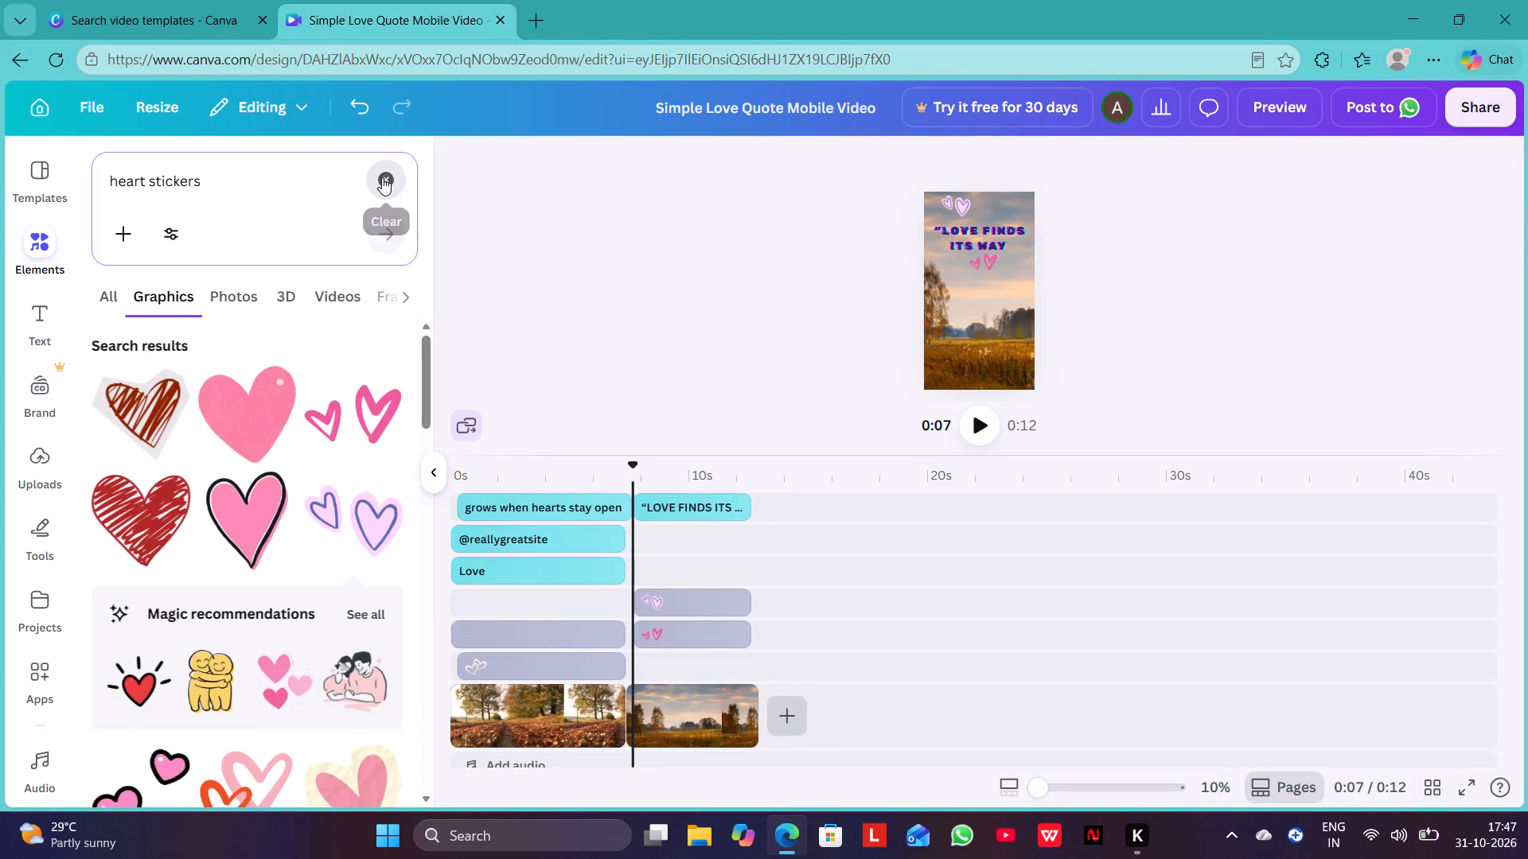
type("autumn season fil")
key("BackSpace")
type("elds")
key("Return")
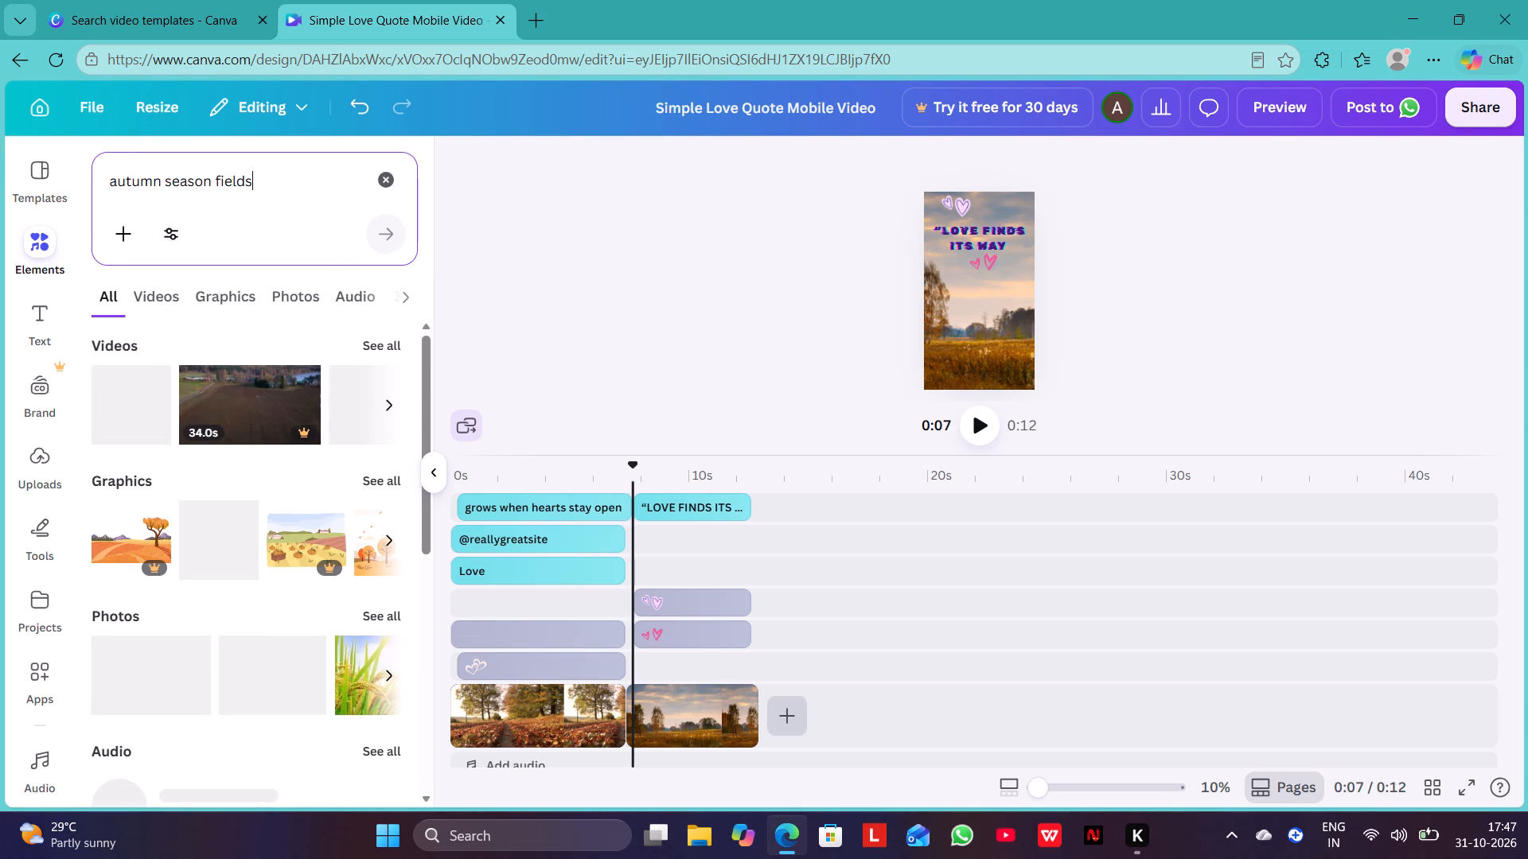
left_click(386, 340)
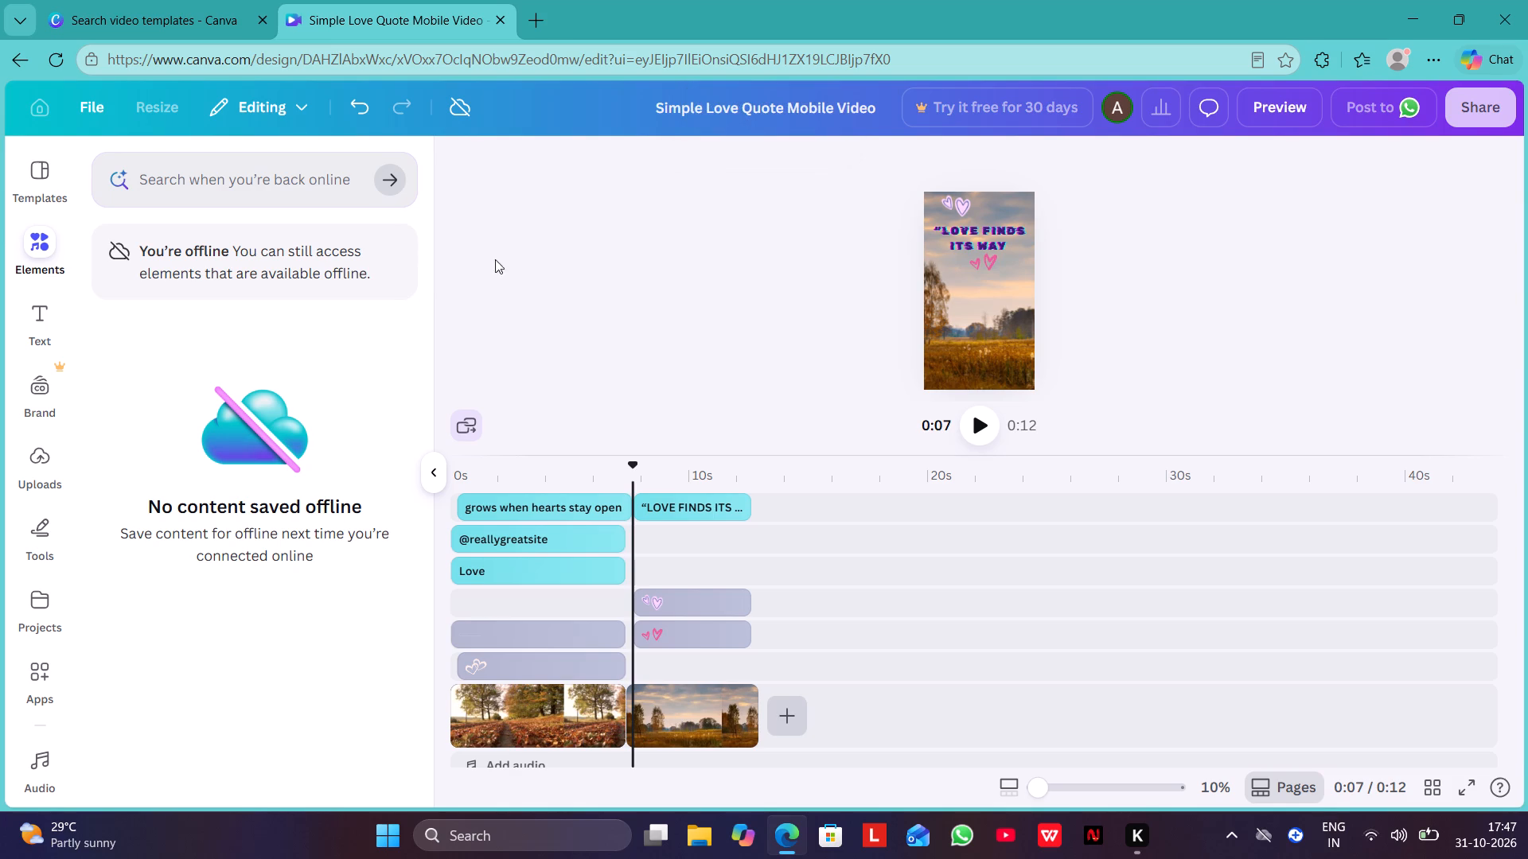
Switch the computer's Wi-Fi connection to the umang network and return to the video design.
left_click(1380, 834)
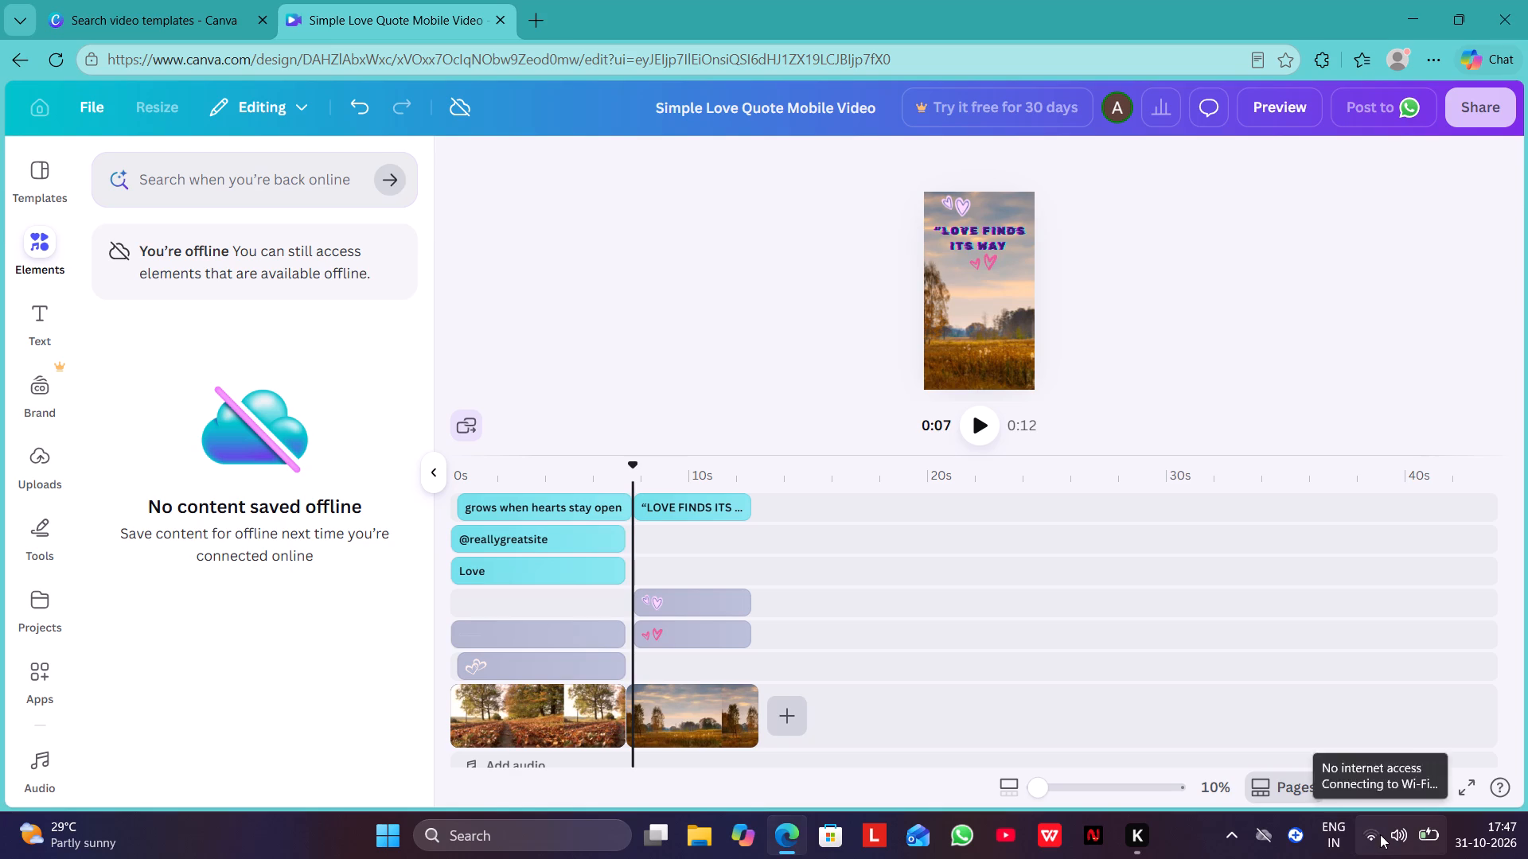
left_click(1245, 475)
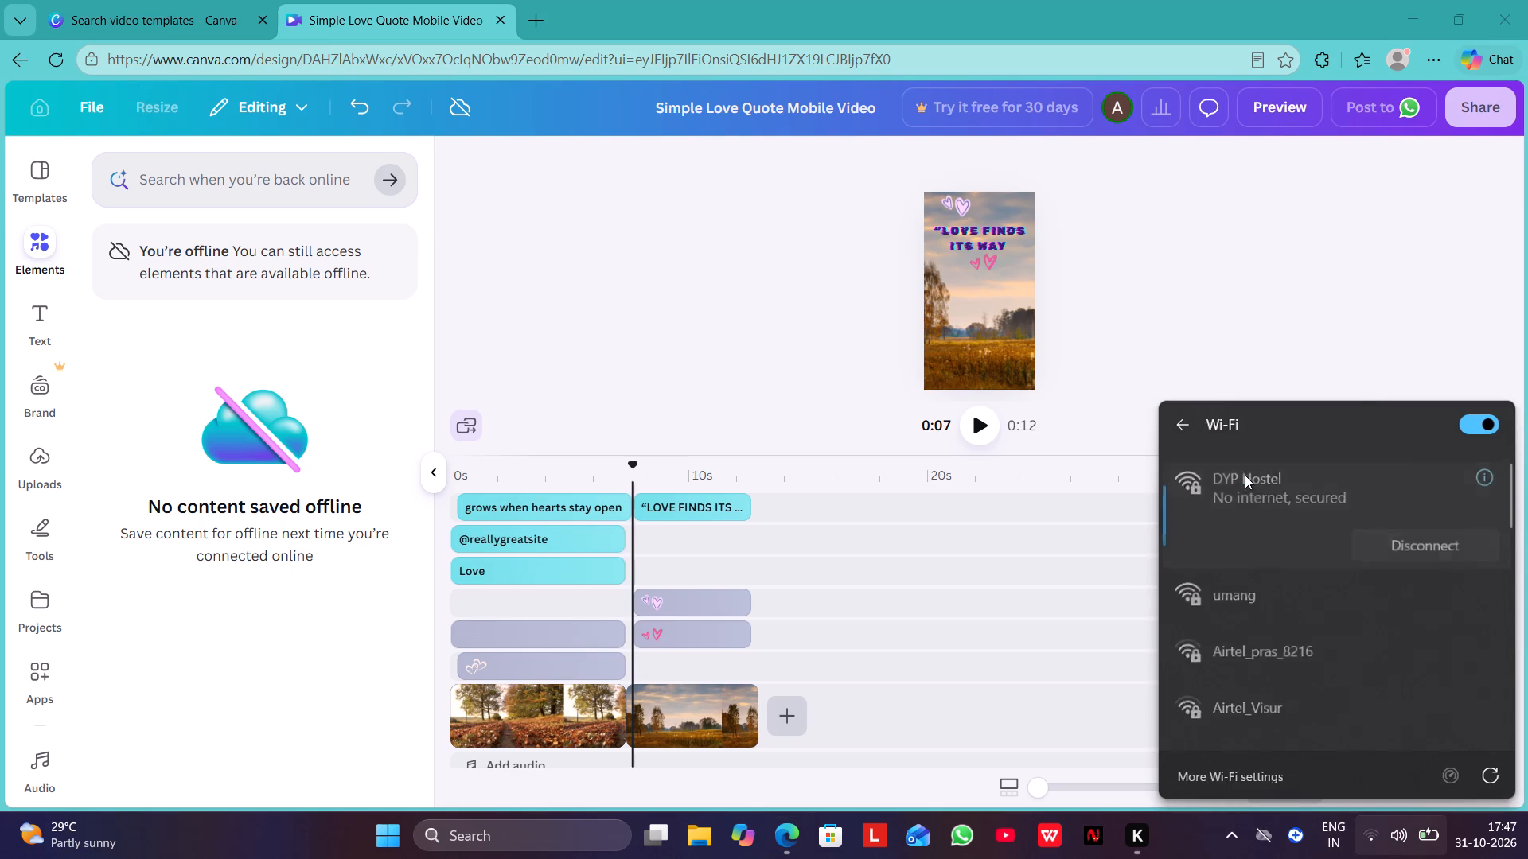
left_click(1271, 581)
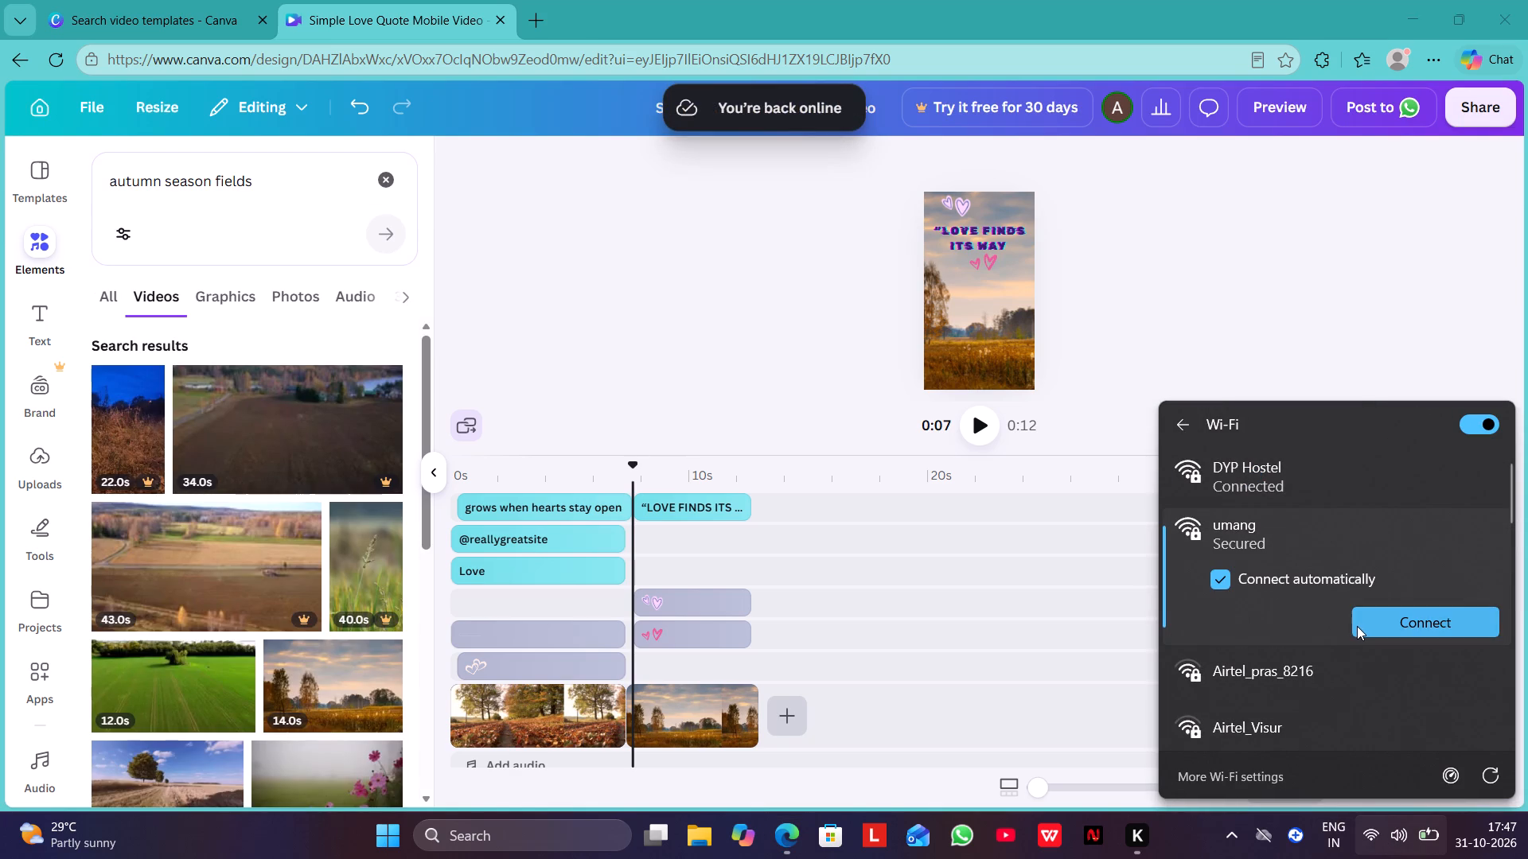
left_click(1357, 626)
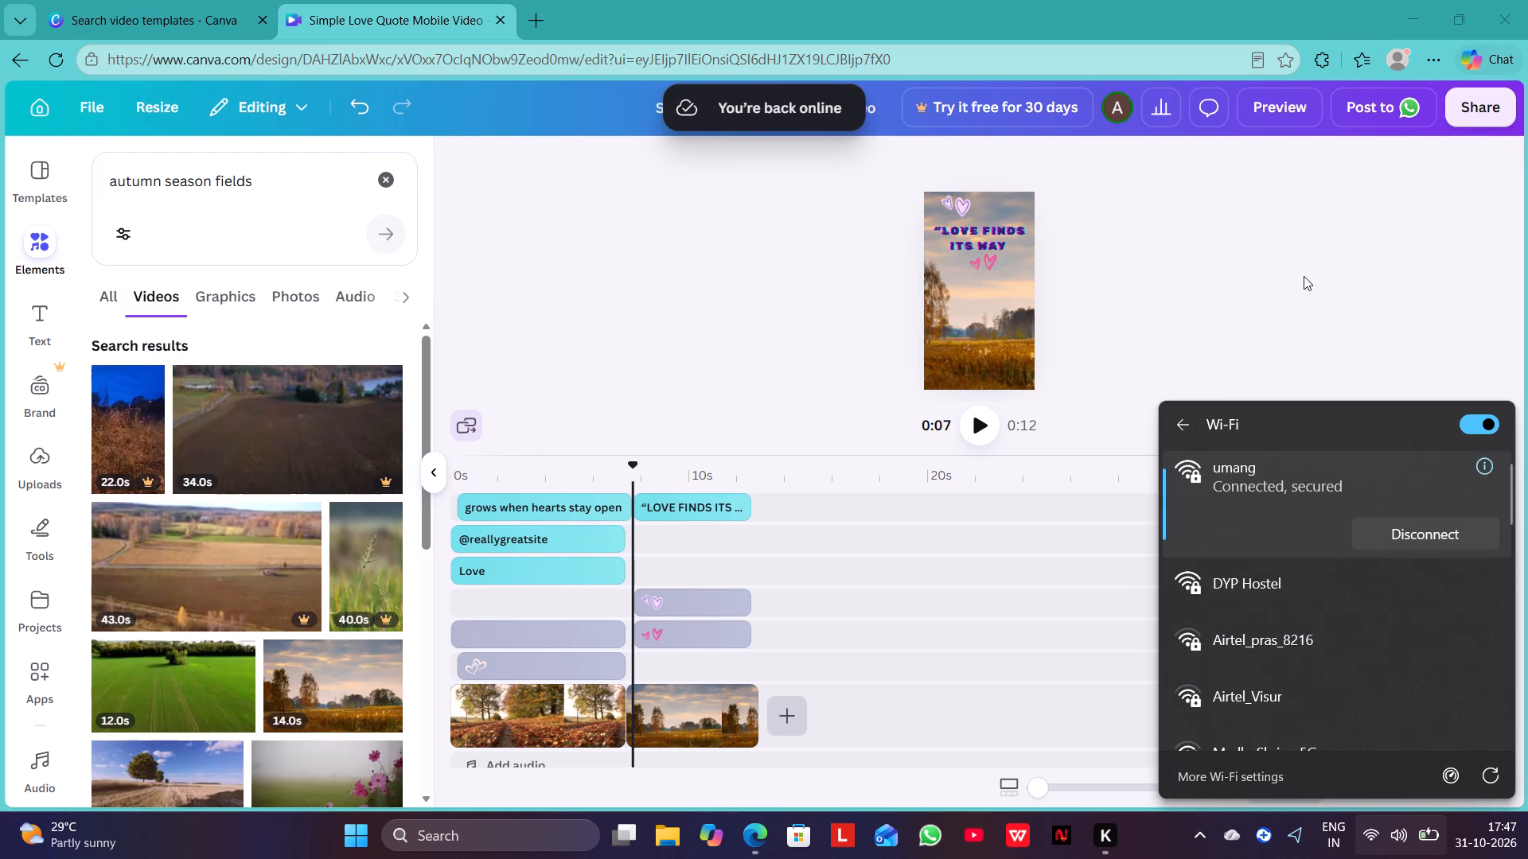
left_click(1304, 276)
Add the 12 s green field video with trees as a new clip after the meadow clip in the timeline.
scroll(288, 569, "down", 1)
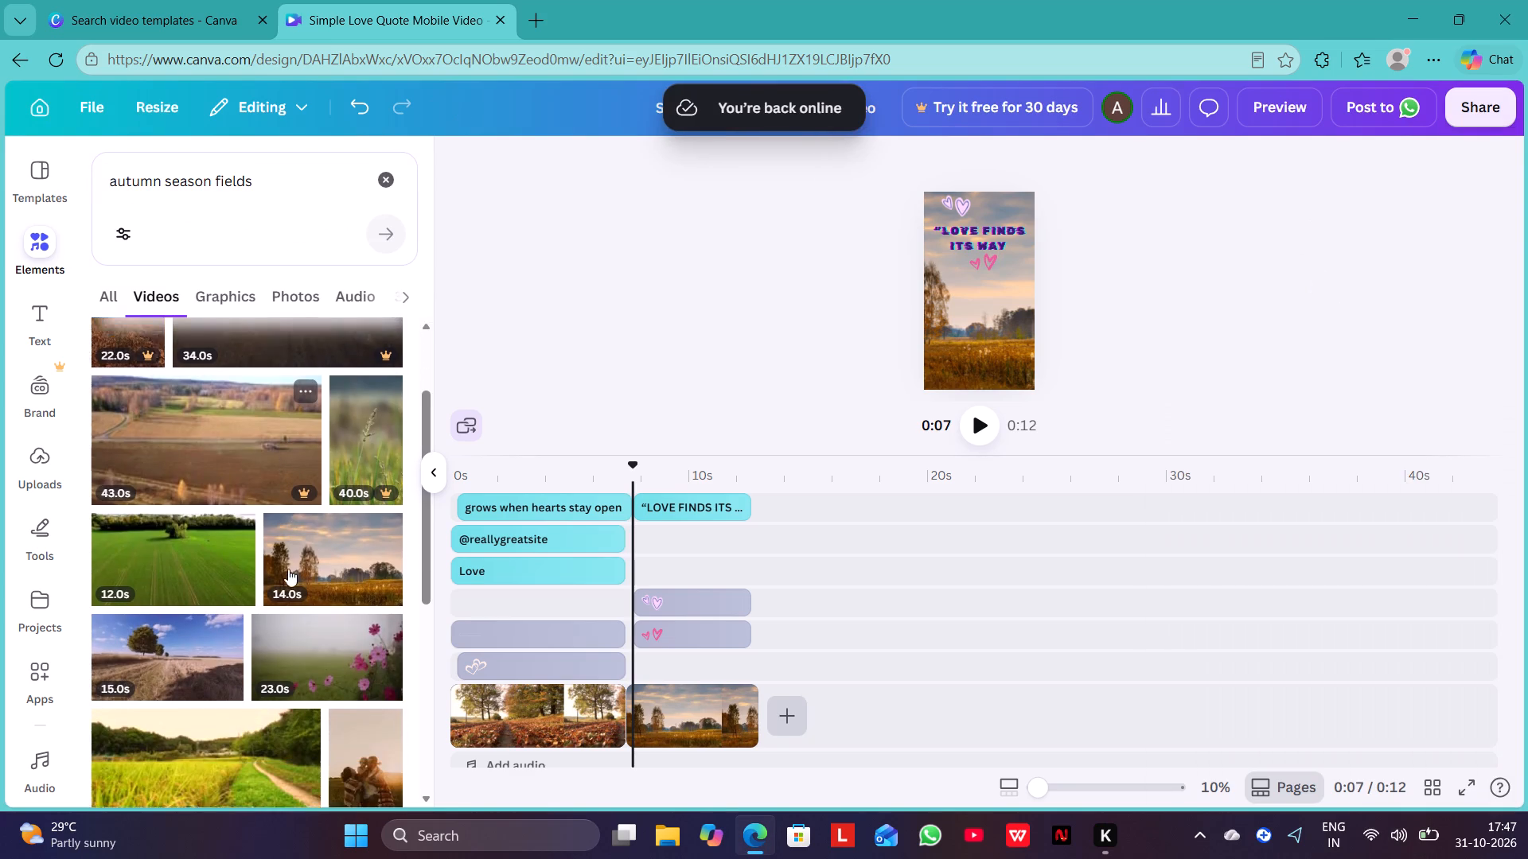
scroll(288, 569, "down", 1)
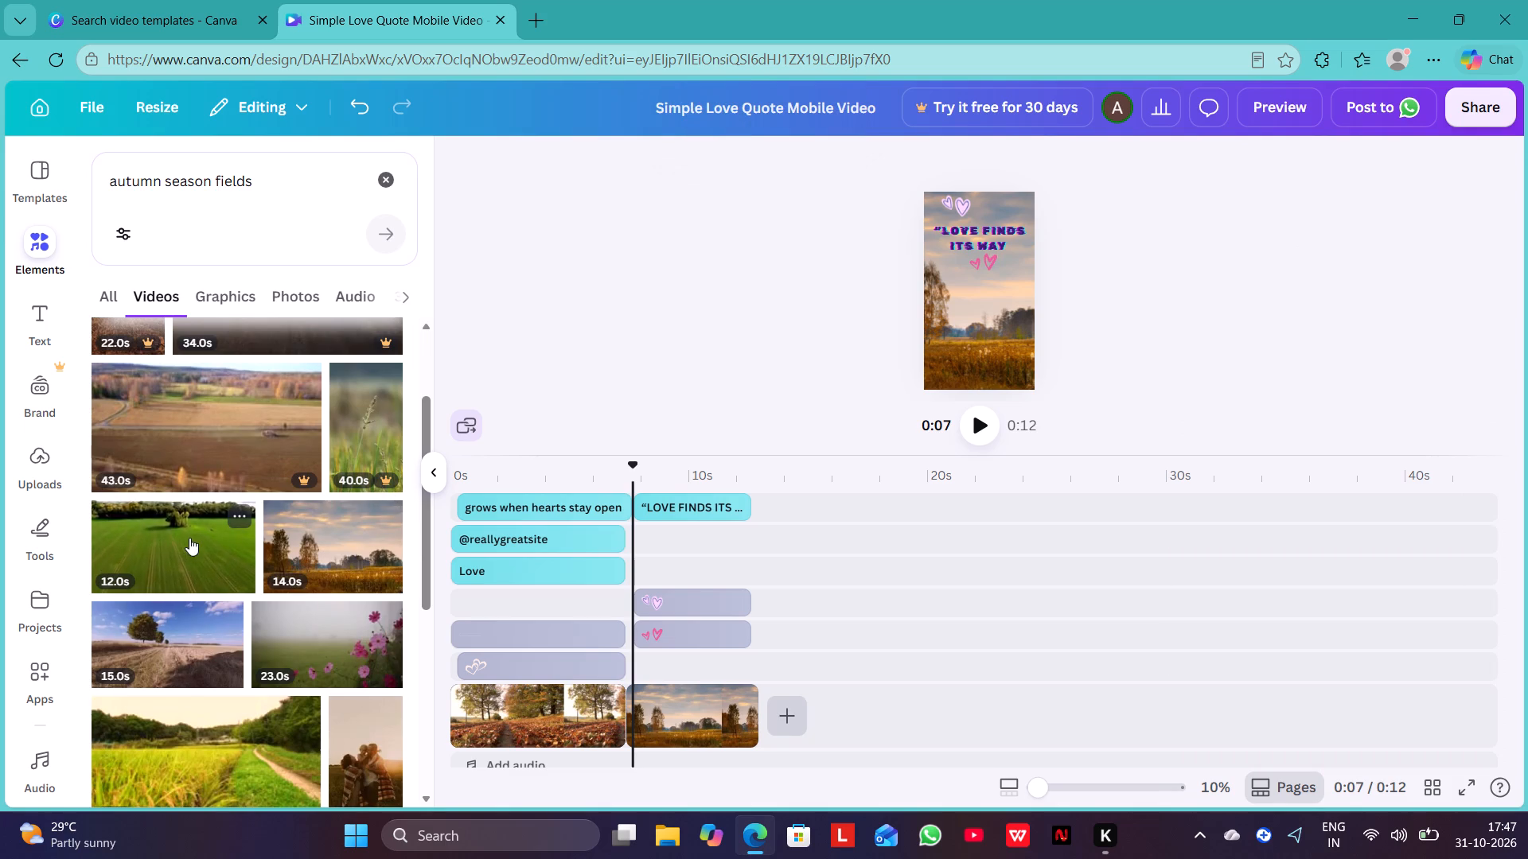
left_click_drag(189, 538, 825, 698)
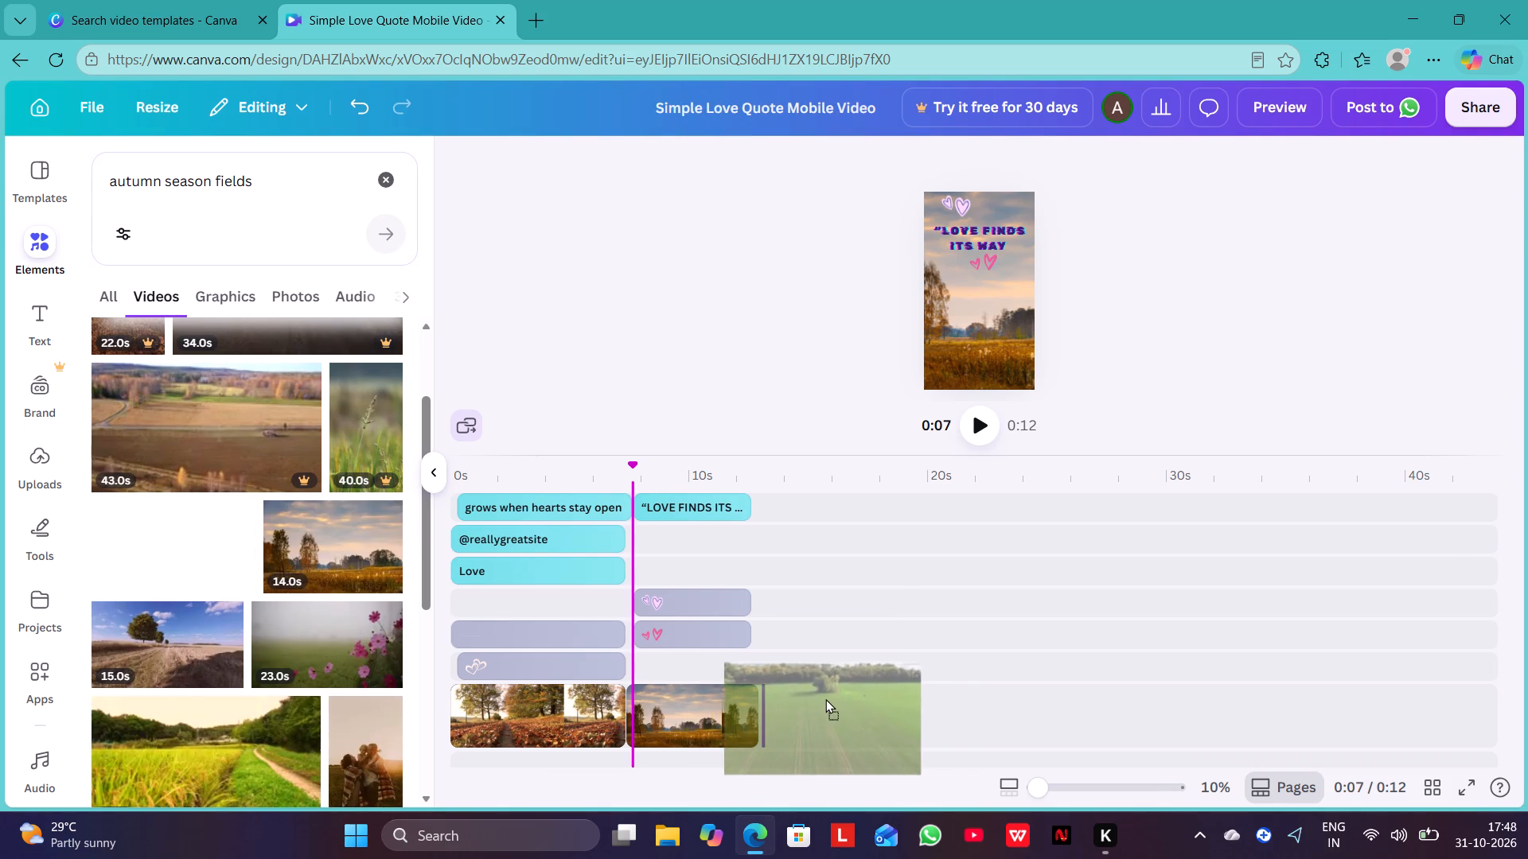
left_click_drag(825, 698, 890, 686)
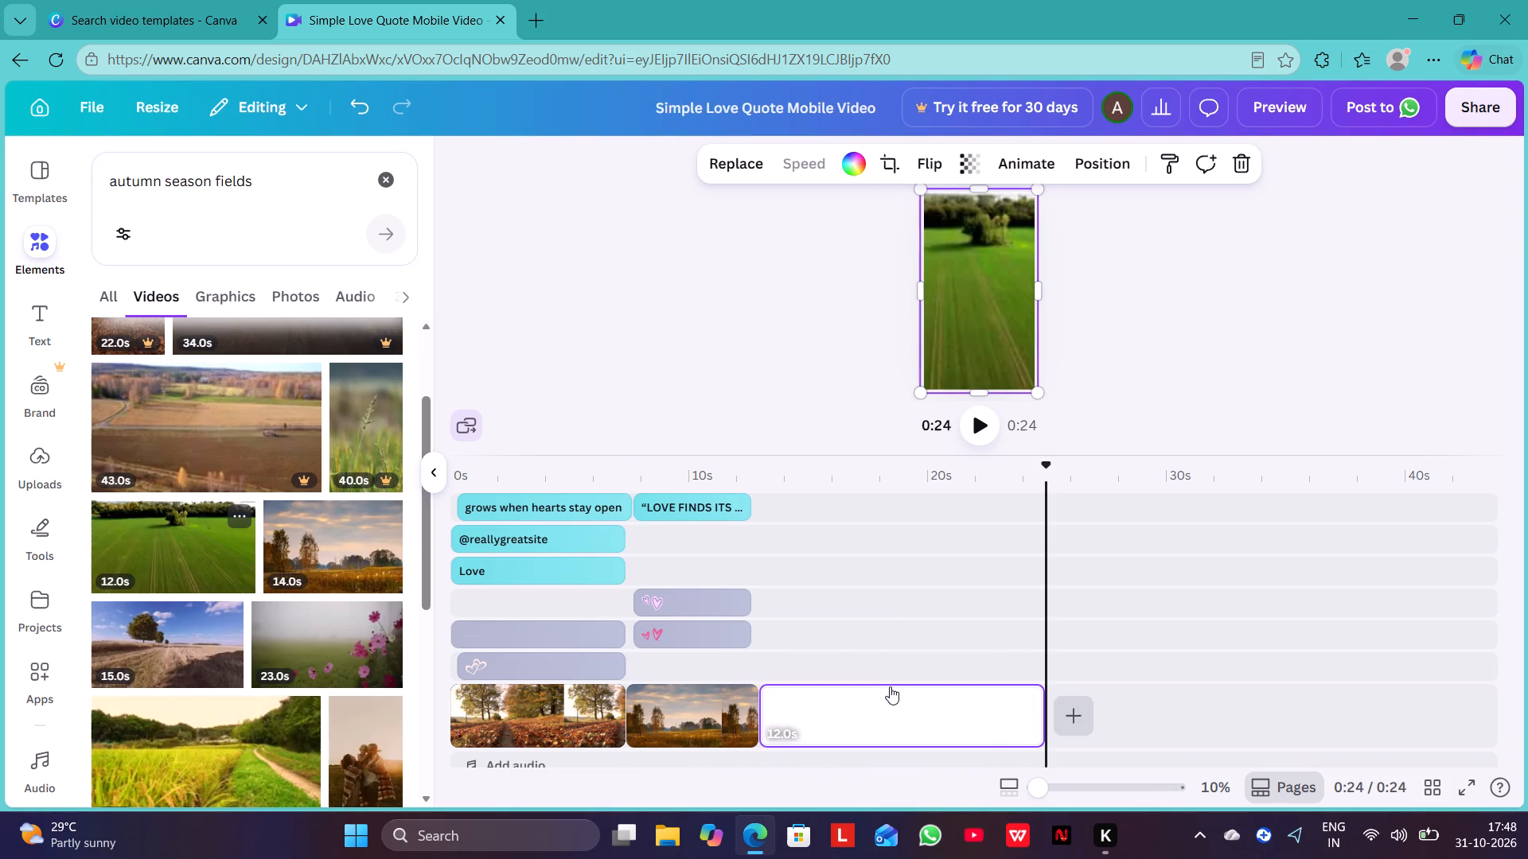
Trim the end of the green field clip so that it lasts 9.7 s.
left_click_drag(1038, 717, 1022, 717)
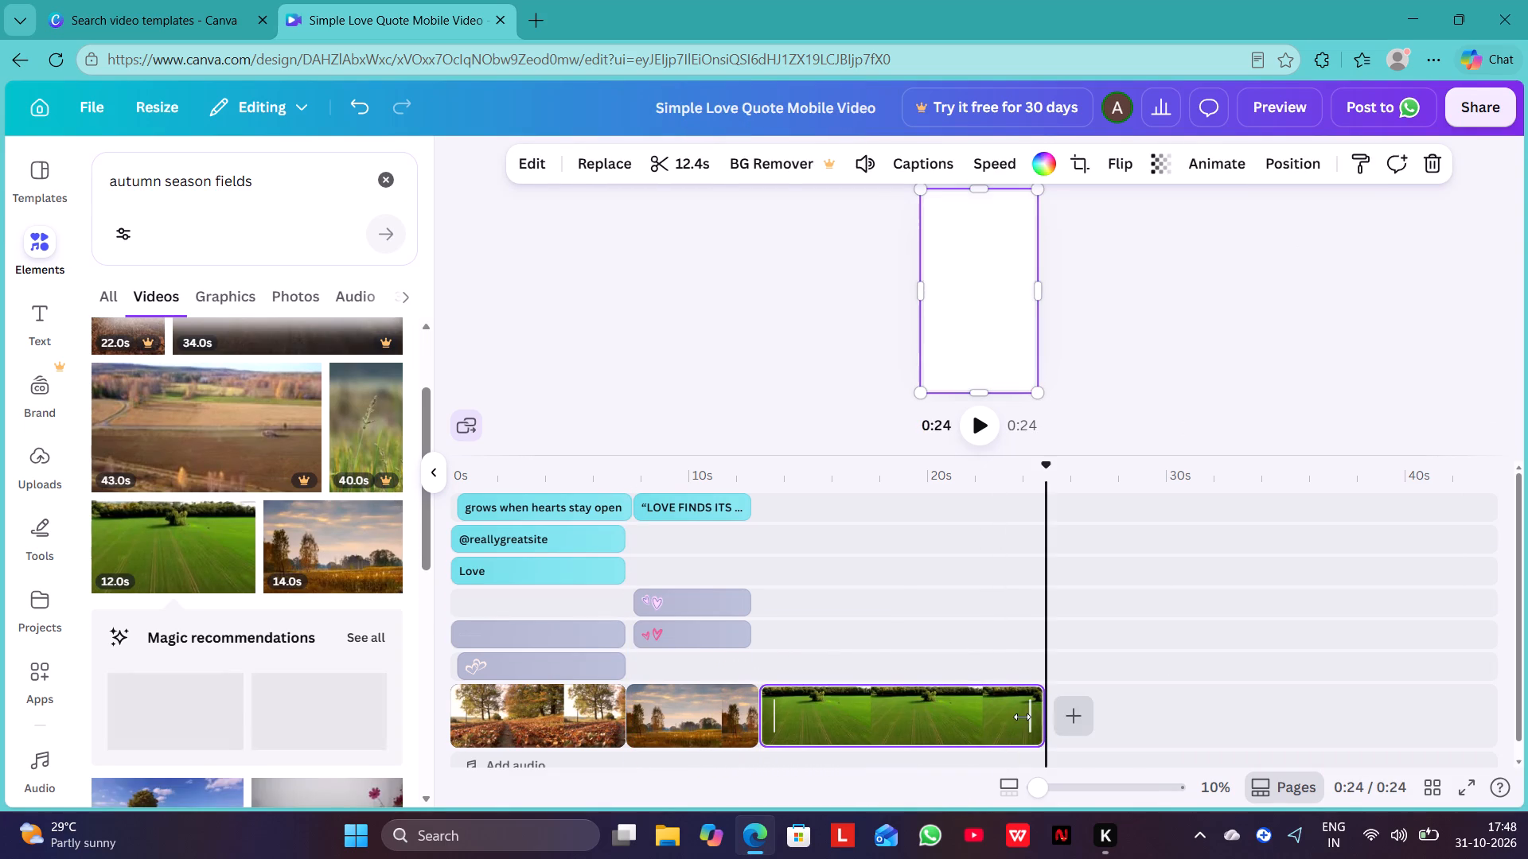
left_click_drag(1022, 717, 983, 720)
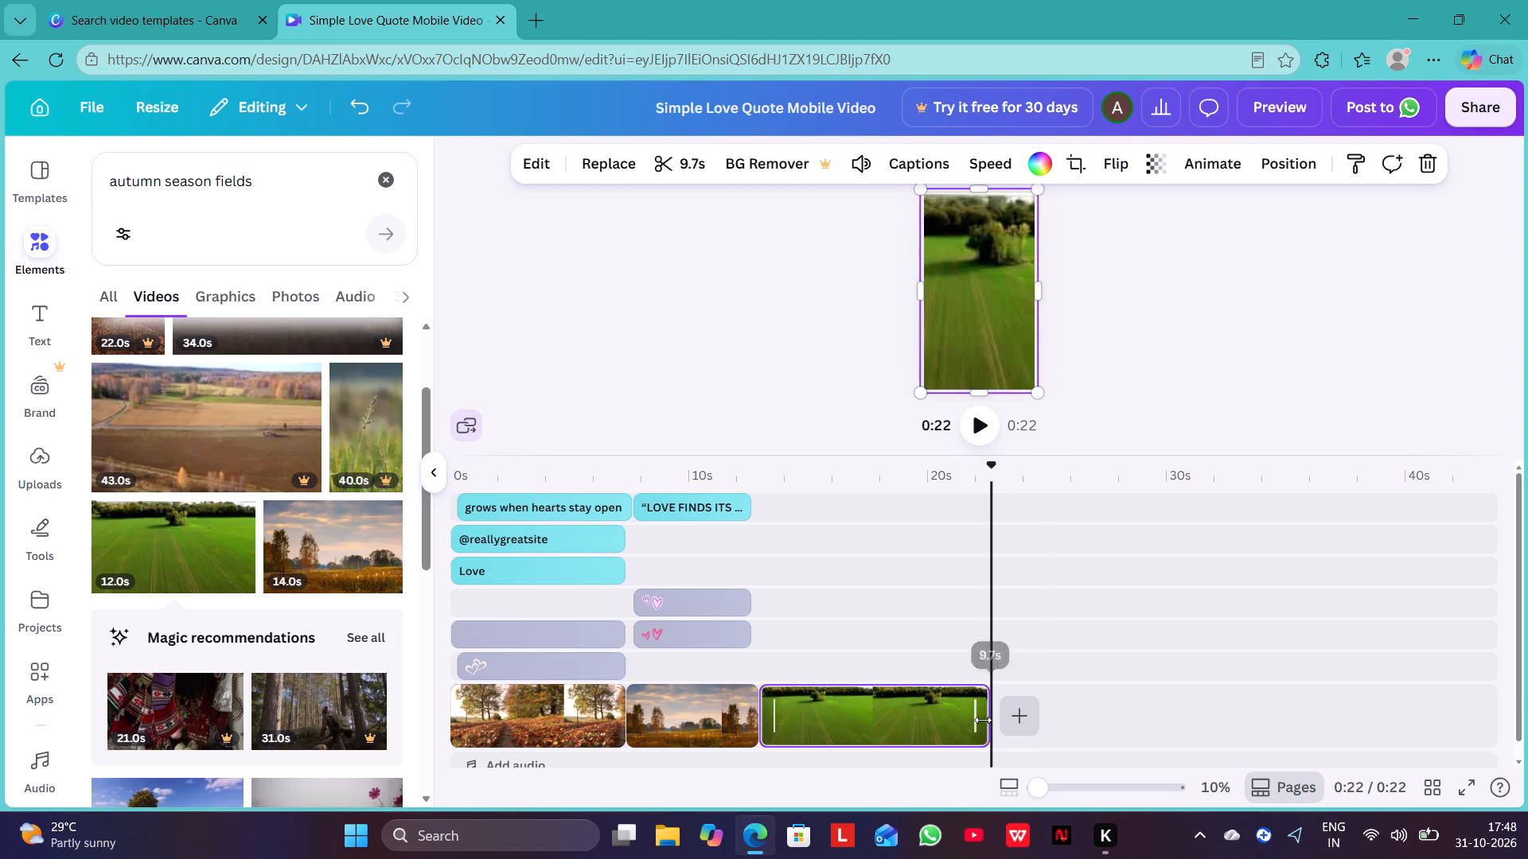
left_click(858, 391)
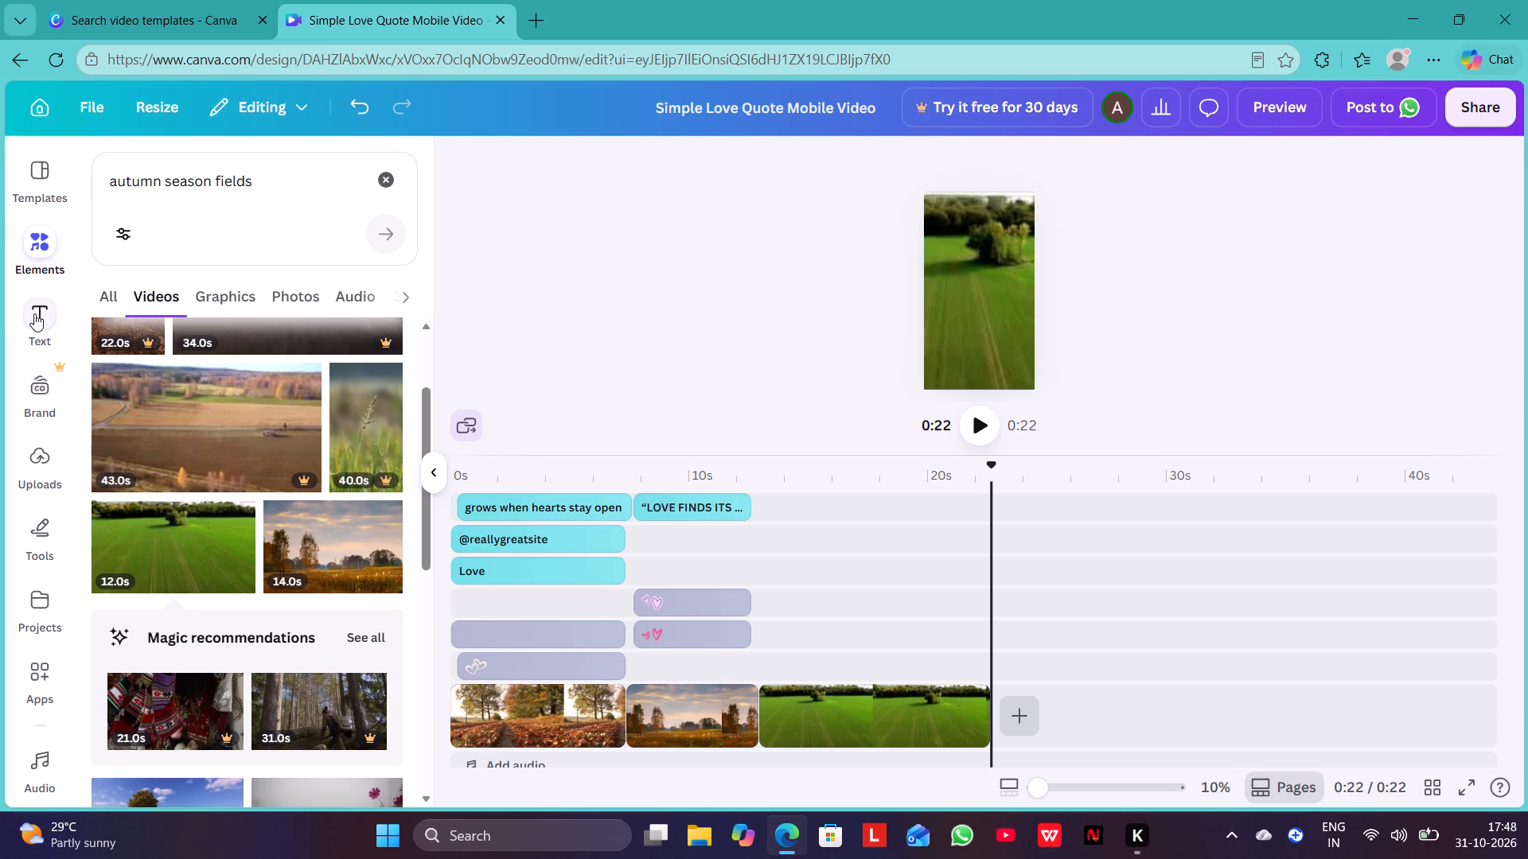
Add a new text box at the end of the green field clip and clear its placeholder text.
left_click(394, 182)
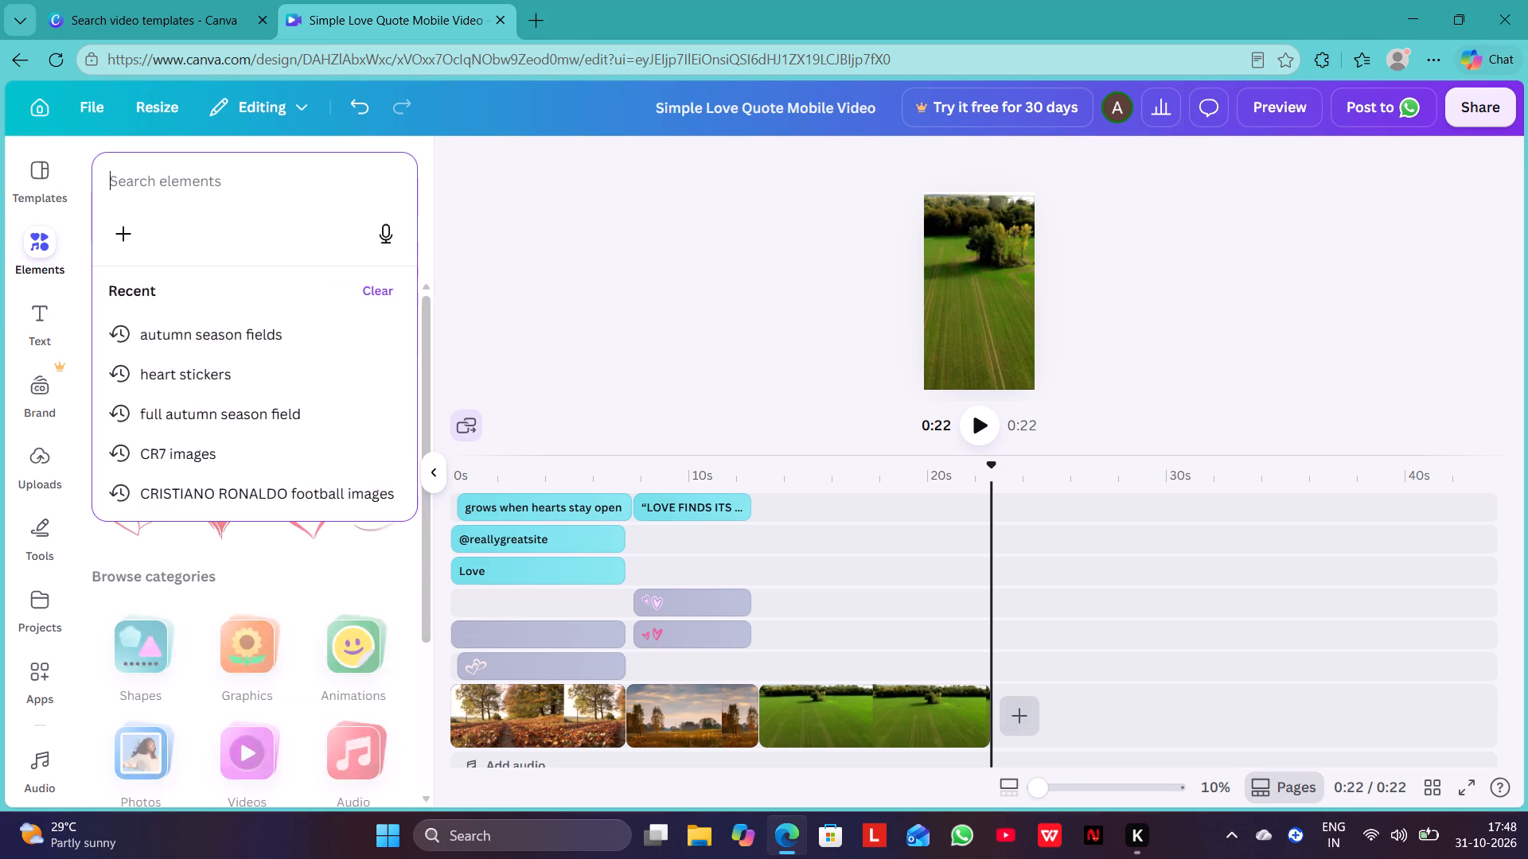
left_click(37, 305)
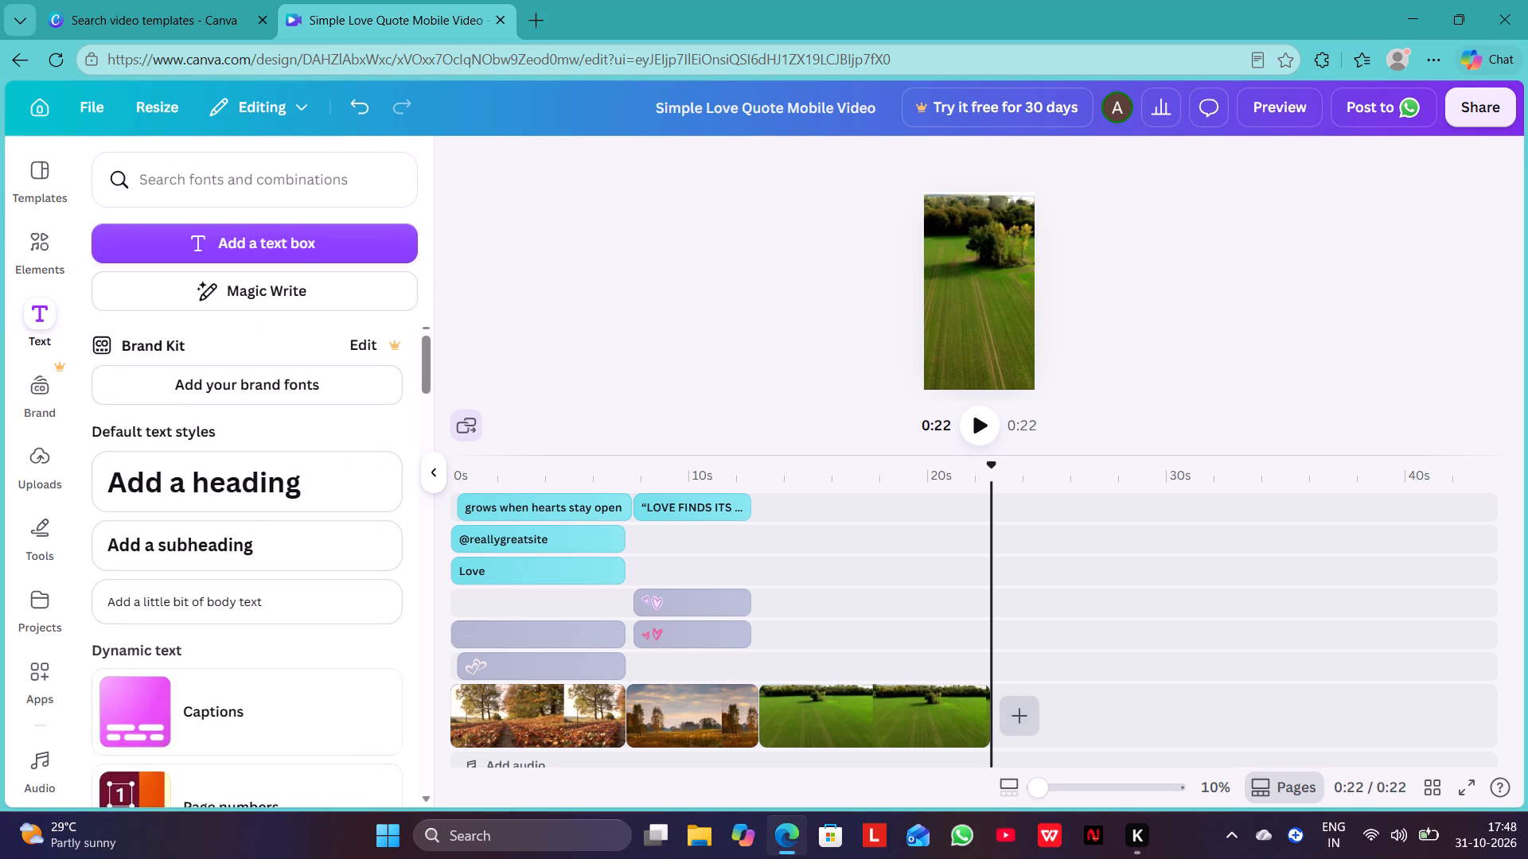
left_click(279, 235)
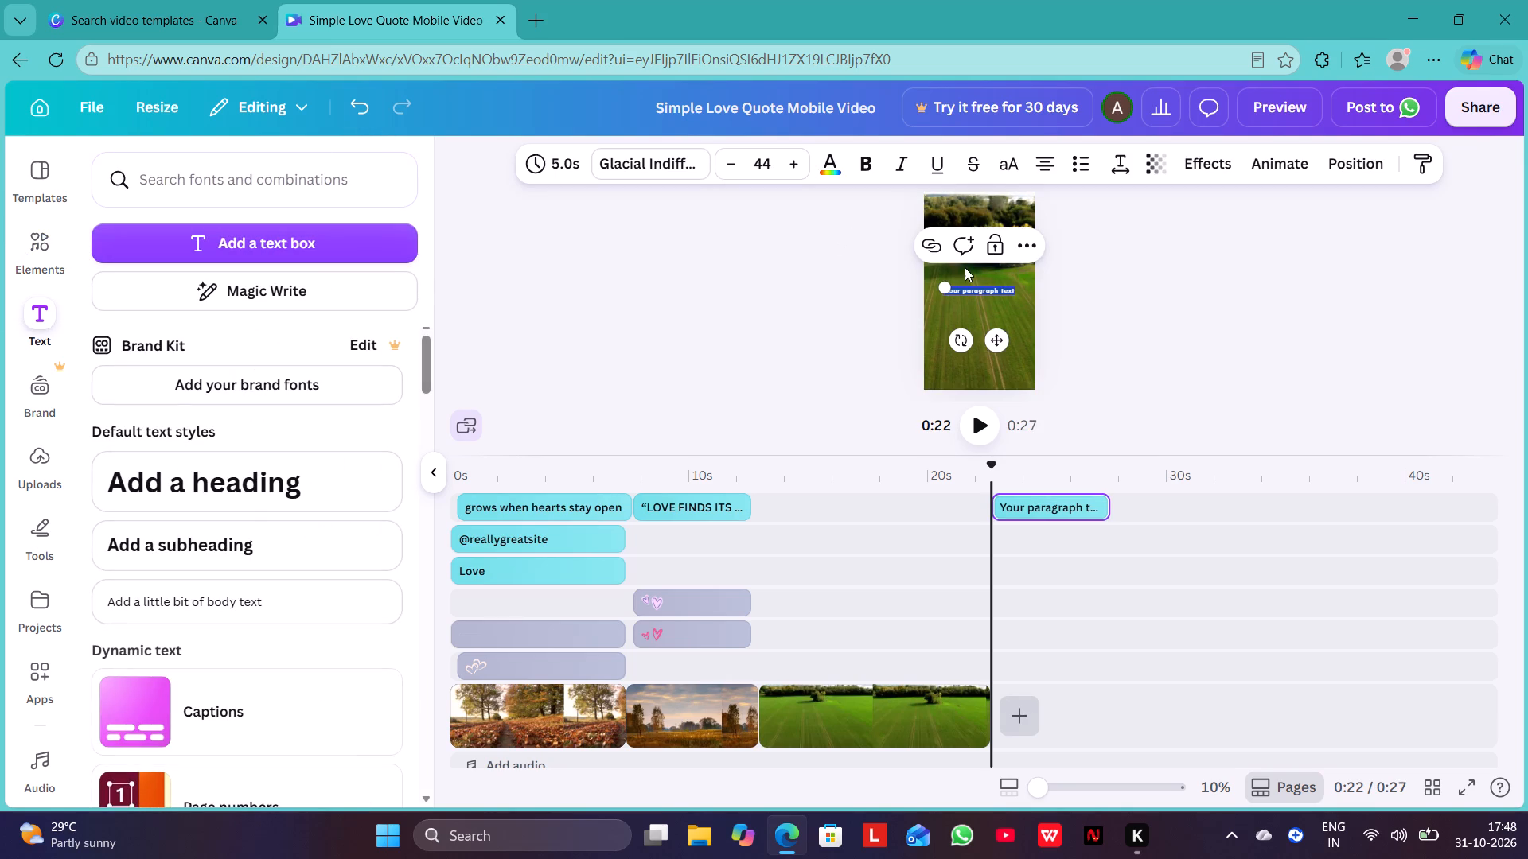
left_click(1012, 290)
key("BackSpace")
key("BackSpace")
key("BackSpace")
key("BackSpace")
key("BackSpace")
key("BackSpace")
key("BackSpace")
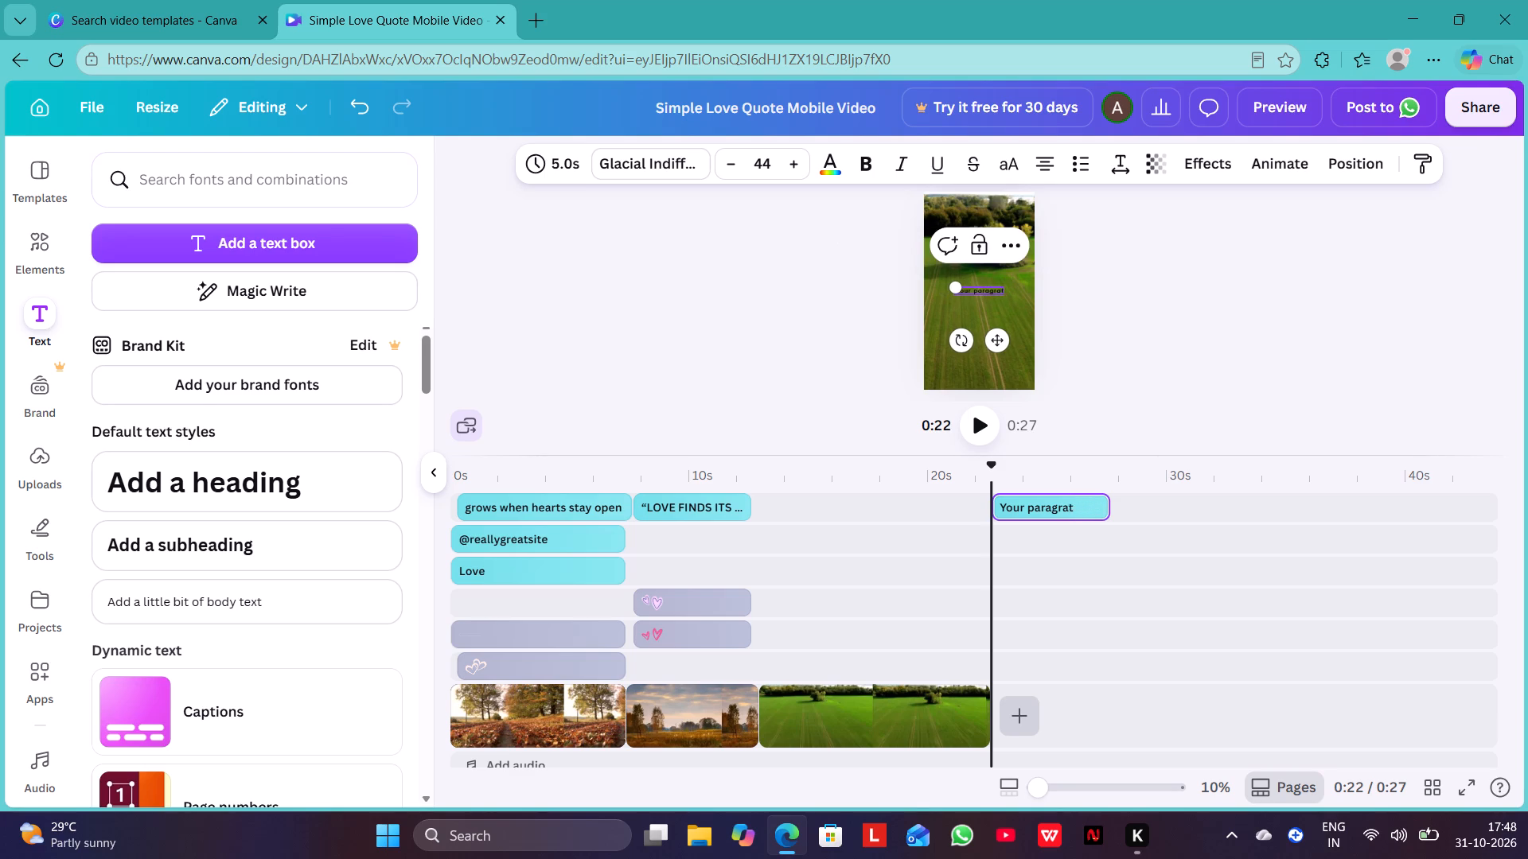
key("BackSpace")
key("BackSpace")
key("BackSpace")
key("BackSpace")
key("BackSpace")
key("BackSpace")
key("BackSpace")
key("BackSpace")
key("BackSpace")
key("BackSpace")
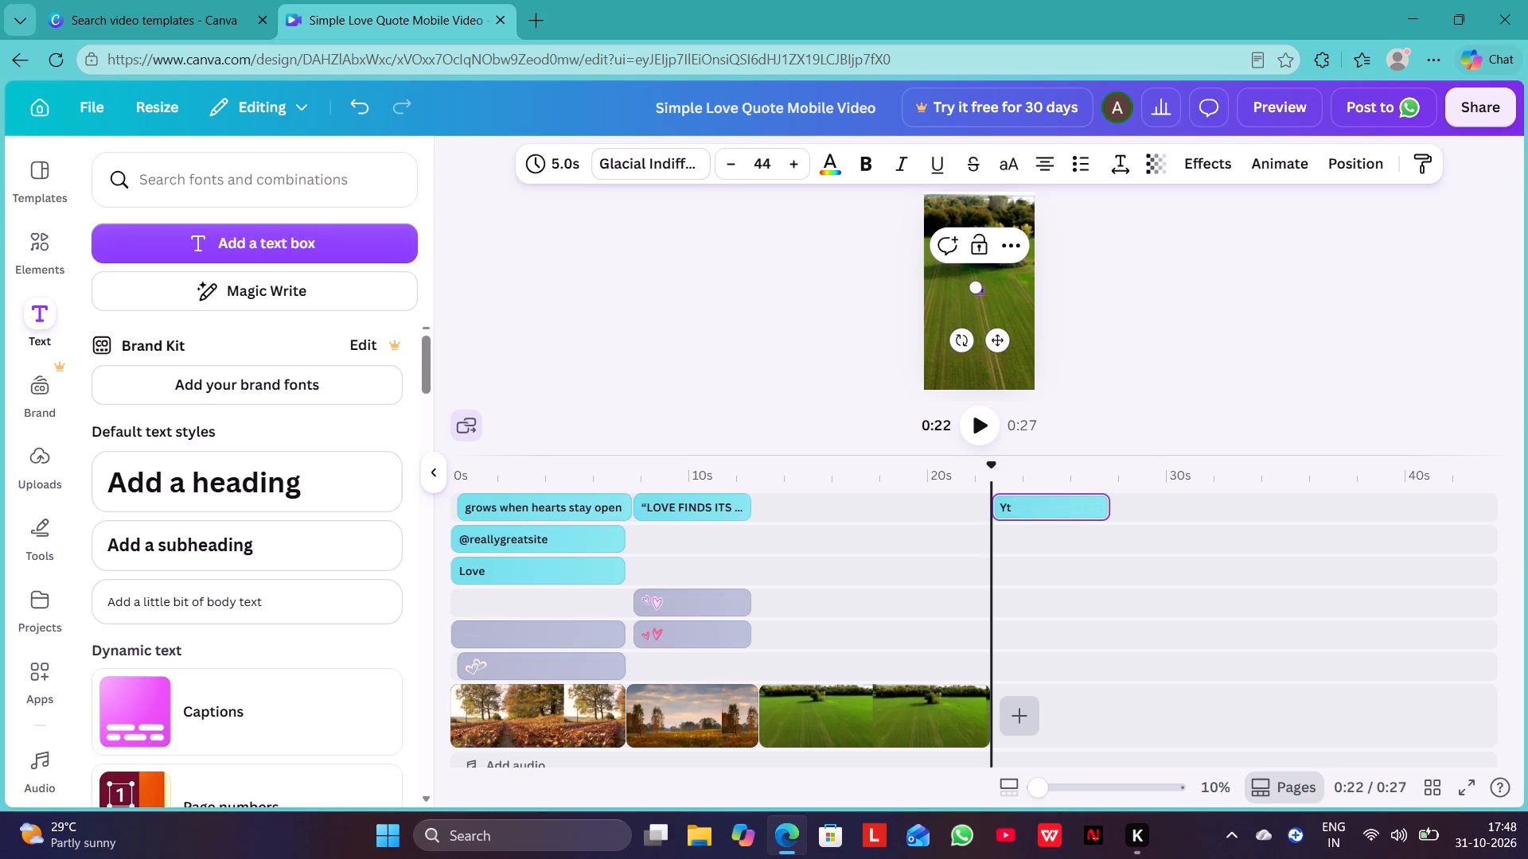
key("BackSpace")
key("Right")
key("BackSpace")
Write 'Whatever our souls are made of his and mine are the same' in the text box, ending with a closing quotation mark.
type("Whatever")
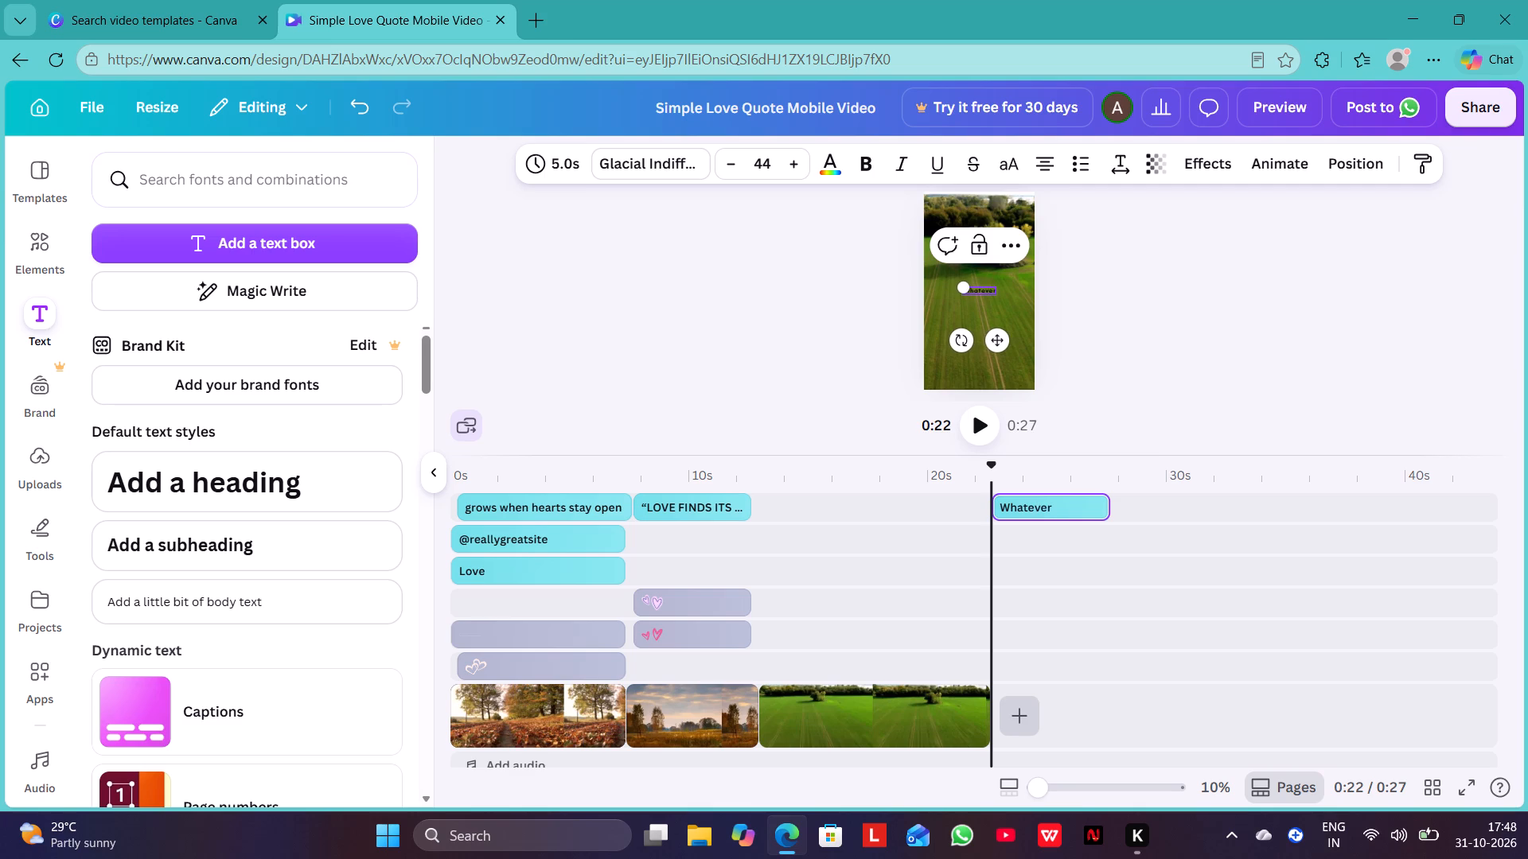
key("space")
type("our souls")
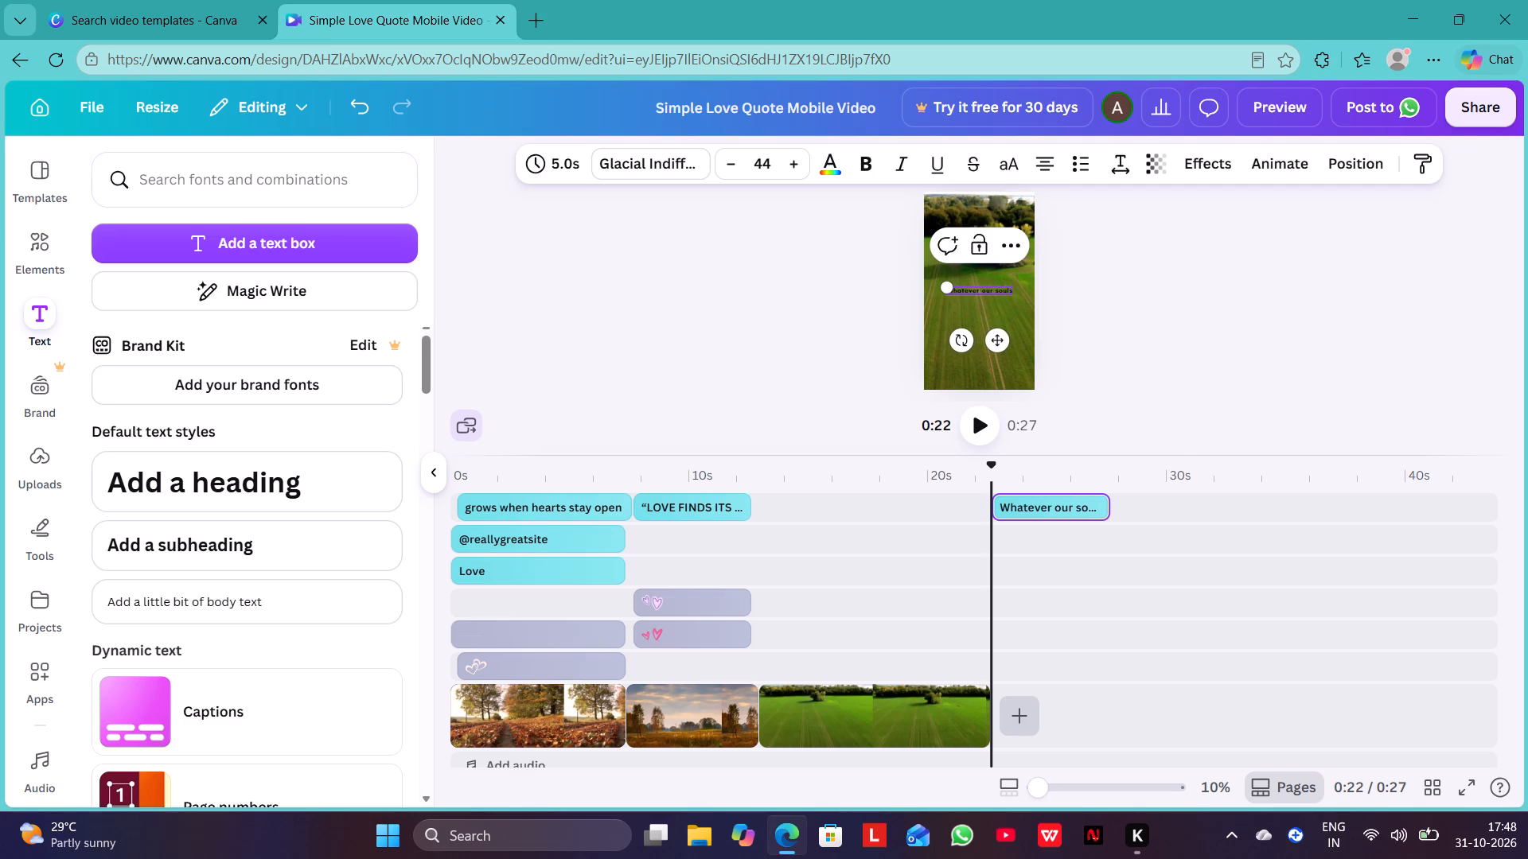
key("space")
type("ar")
key("space")
key("BackSpace")
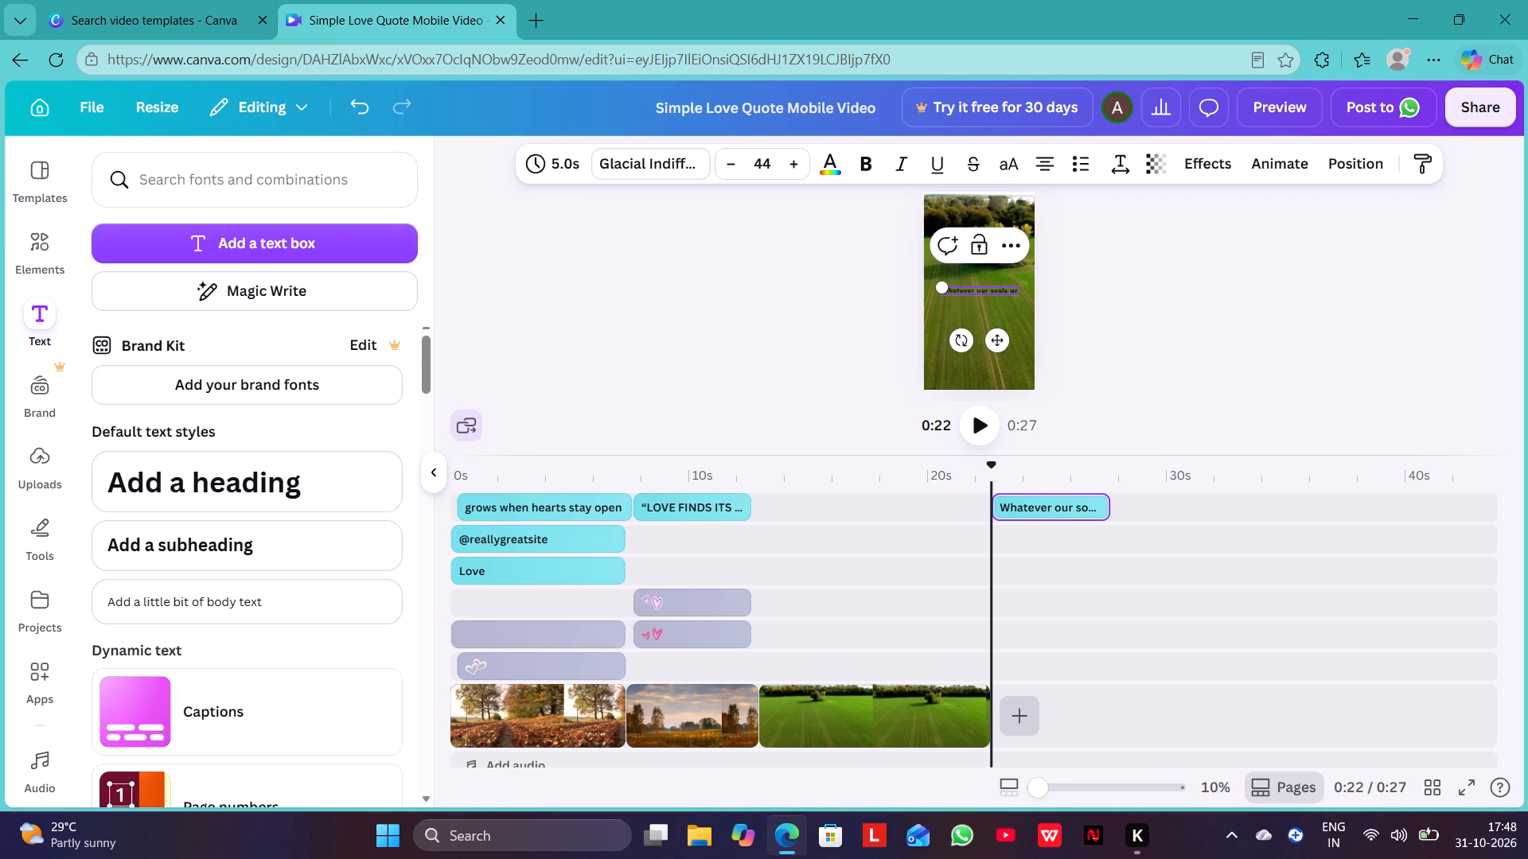
type("e made")
key("space")
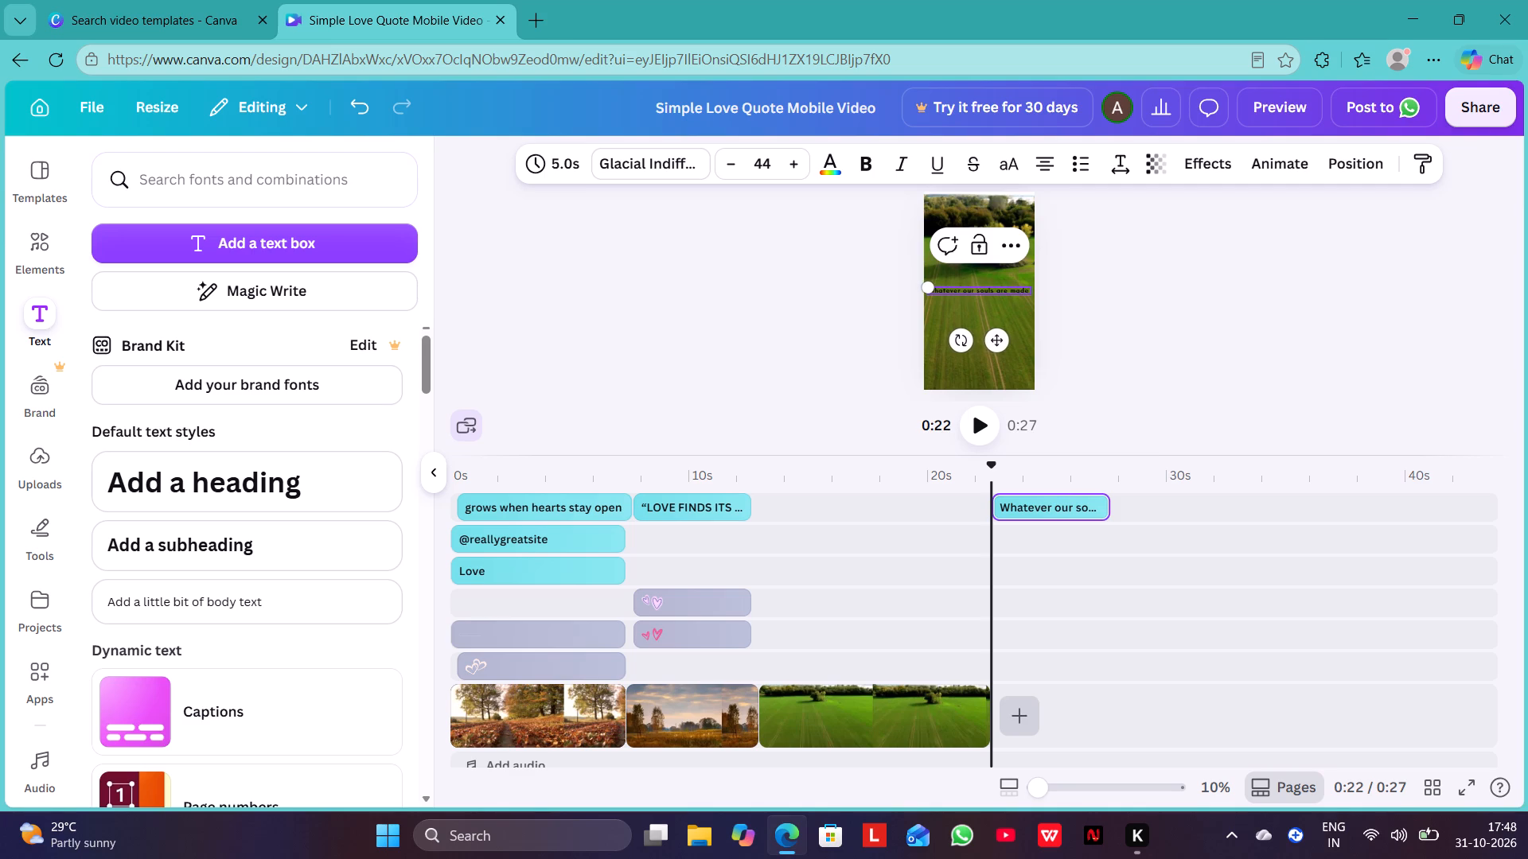
type("of his")
key("space")
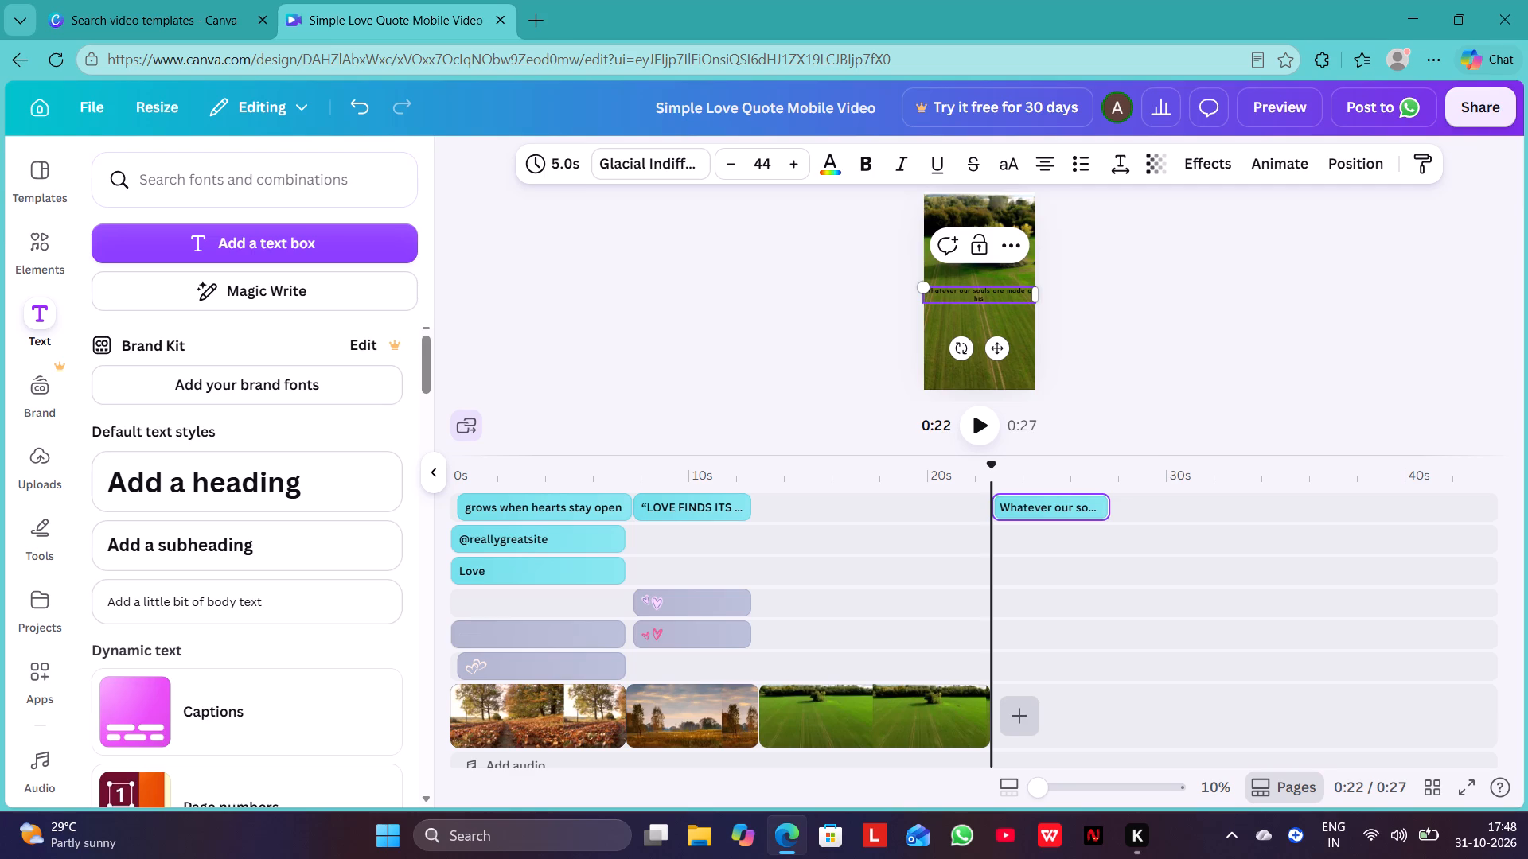
type("and mine are the sm")
key("BackSpace")
type("ame")
key("shift+quotedbl")
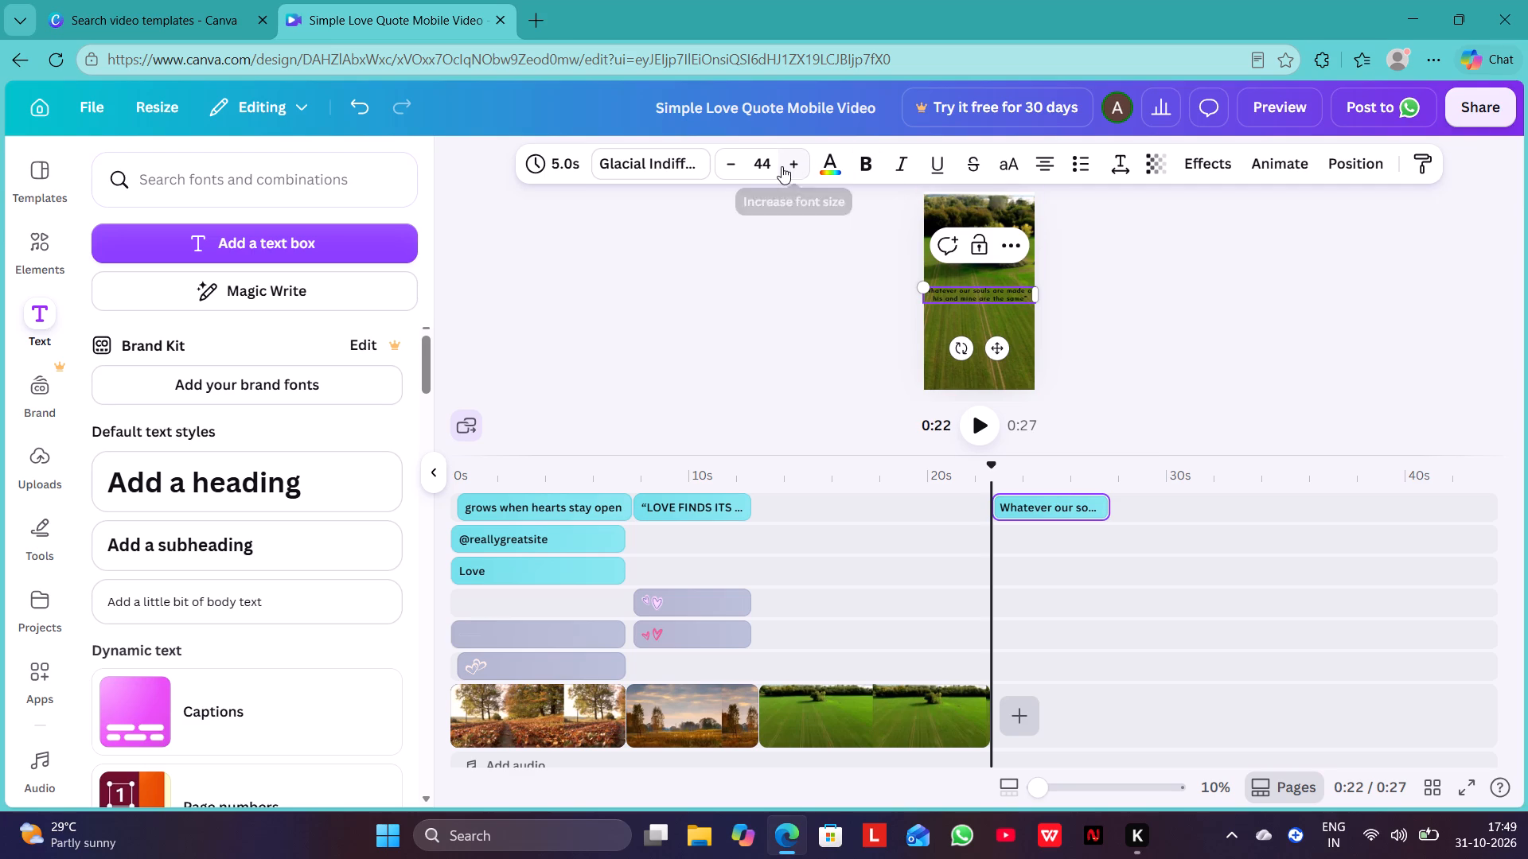
Increase the font size of the 'Whatever our souls' quote to 73.
triple_click(782, 166)
triple_click(782, 166)
triple_click(782, 166)
triple_click(782, 166)
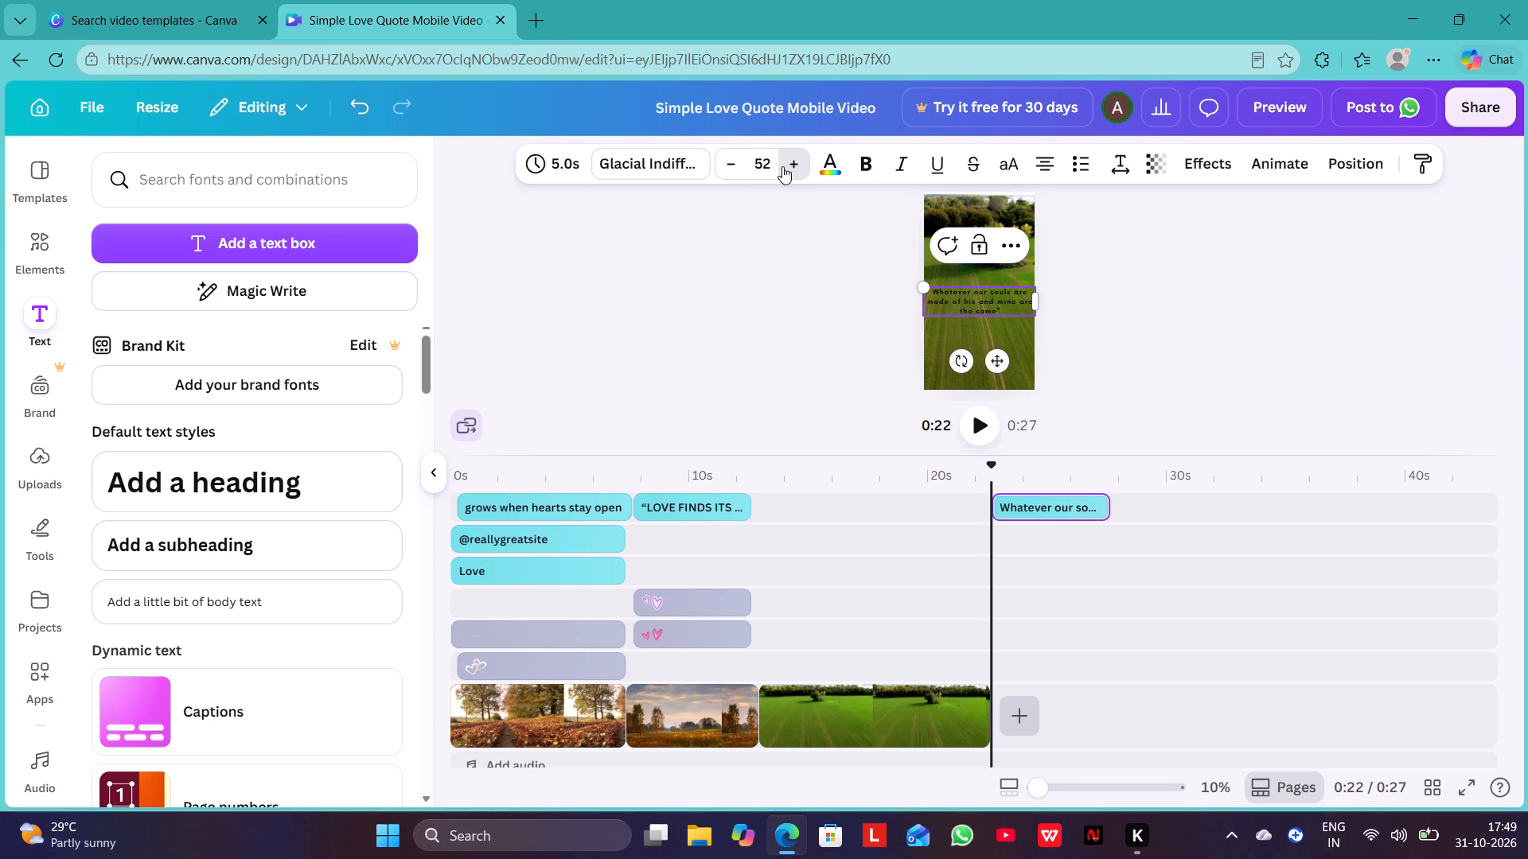
triple_click(782, 166)
triple_click(782, 166)
triple_click(782, 166)
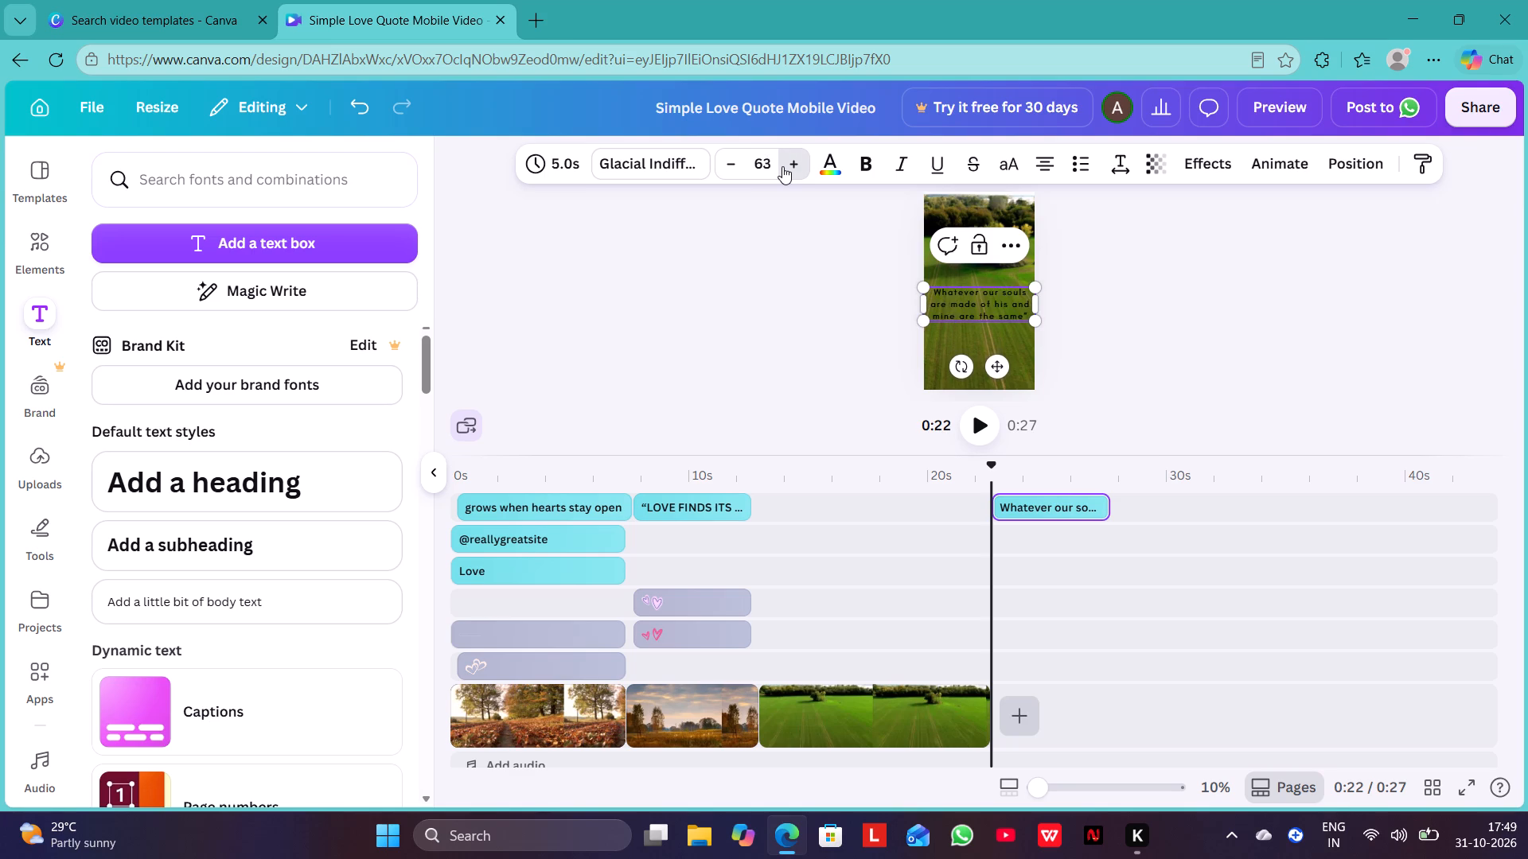
triple_click(782, 166)
triple_click(782, 166)
double_click(782, 166)
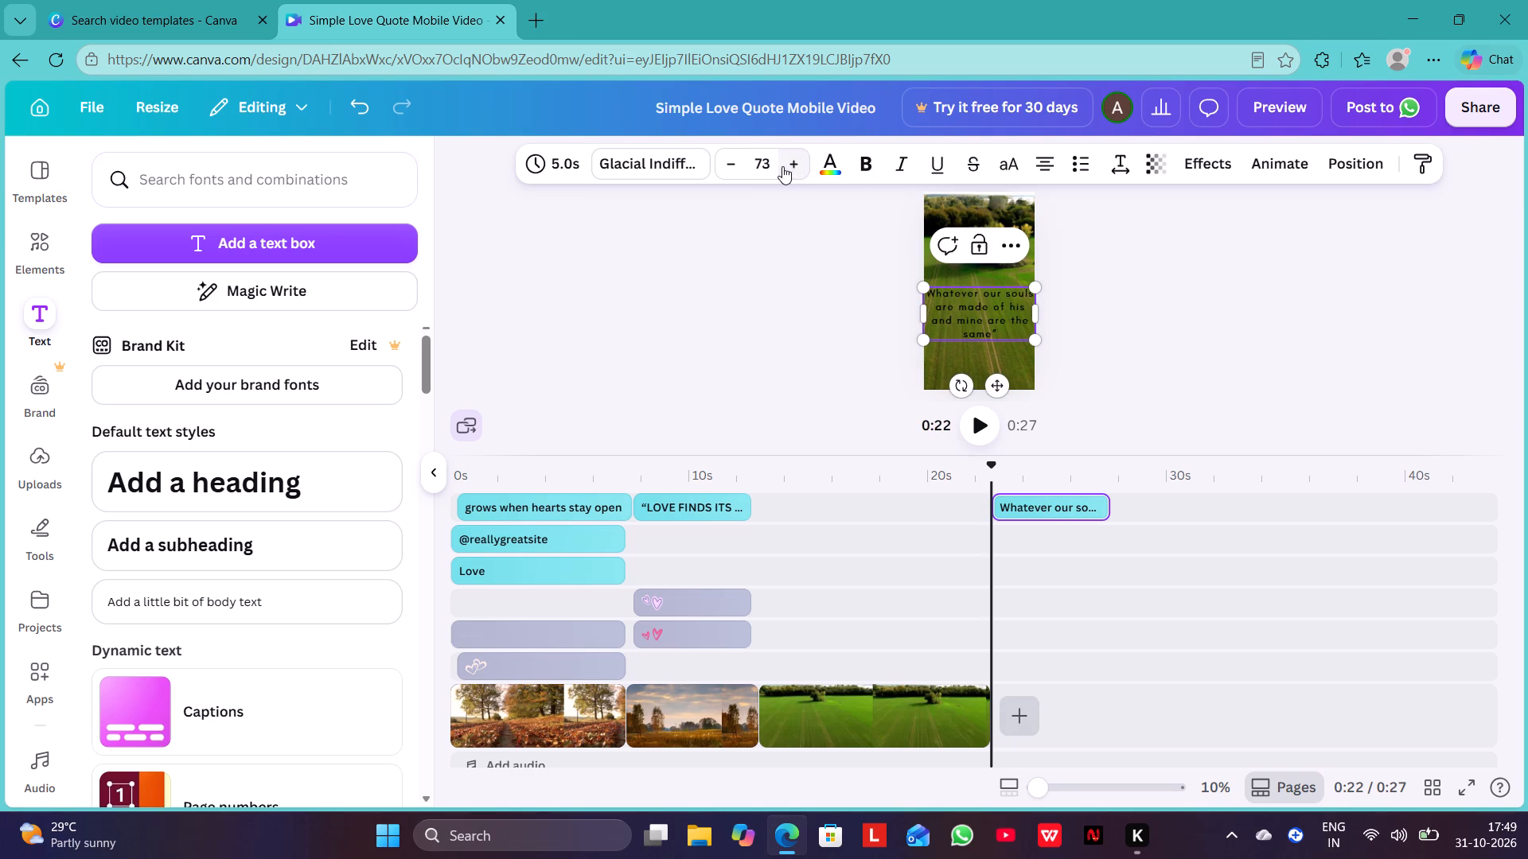
Move the quote text slightly up the frame so it starts just below the tree.
left_click(1143, 322)
left_click_drag(980, 309, 985, 290)
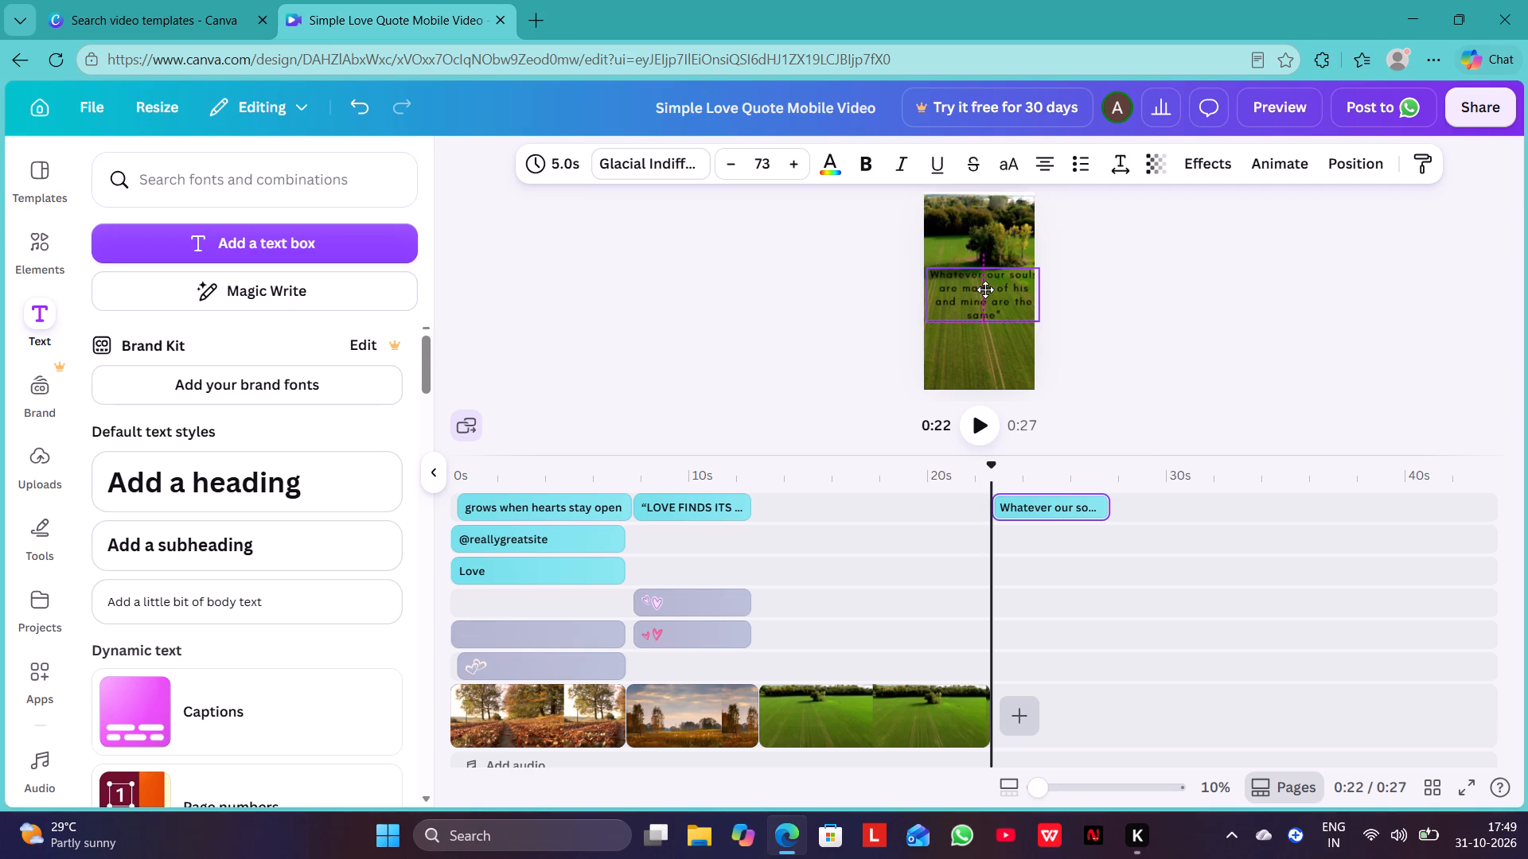
left_click_drag(985, 290, 987, 290)
Make the quote text bold and apply the Neon text effect to it.
left_click(863, 169)
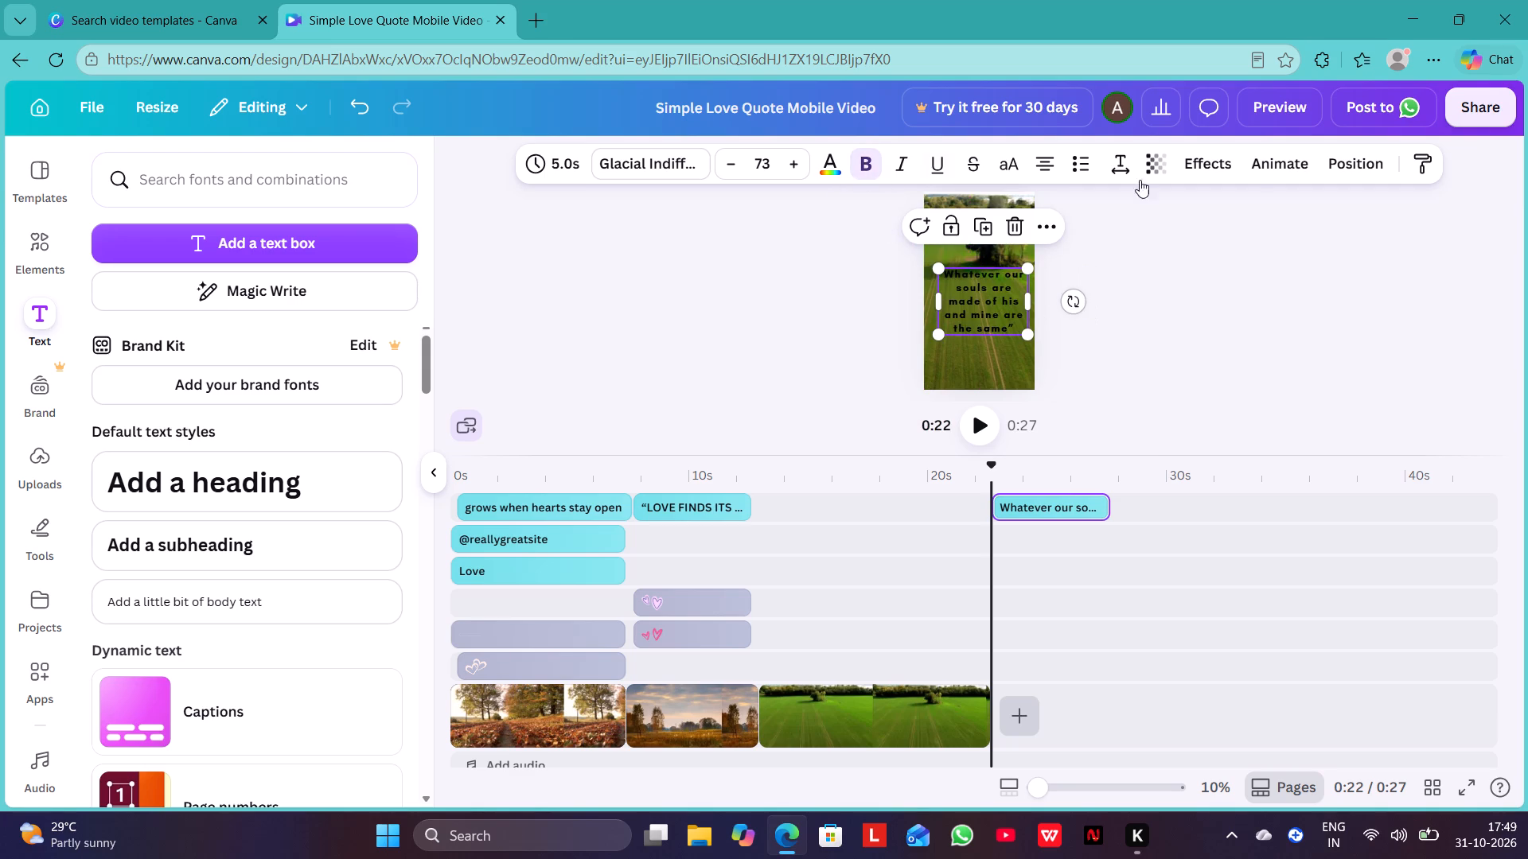
left_click(1195, 157)
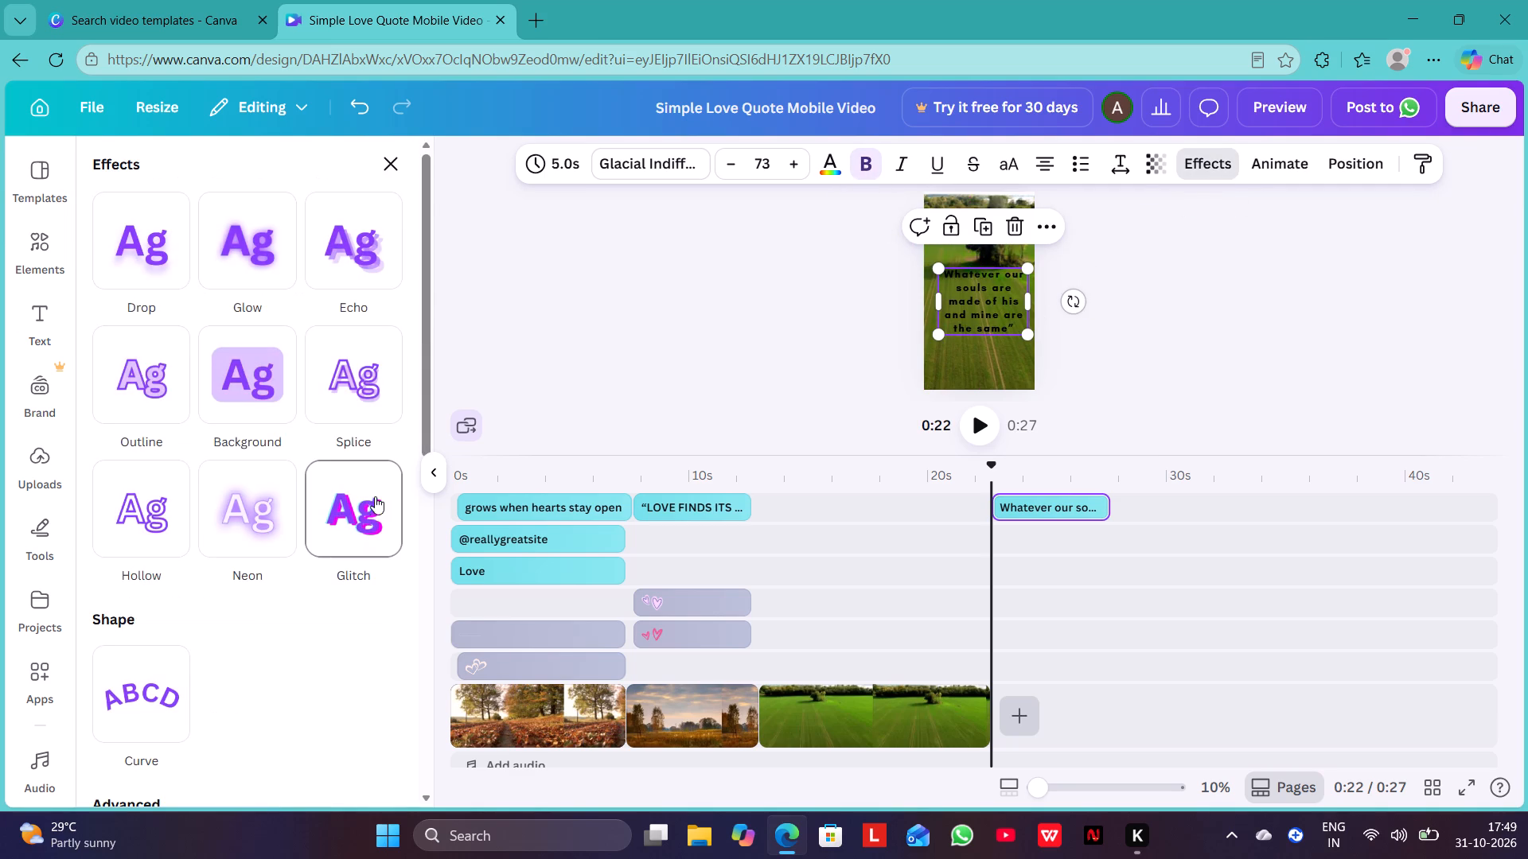
left_click(251, 522)
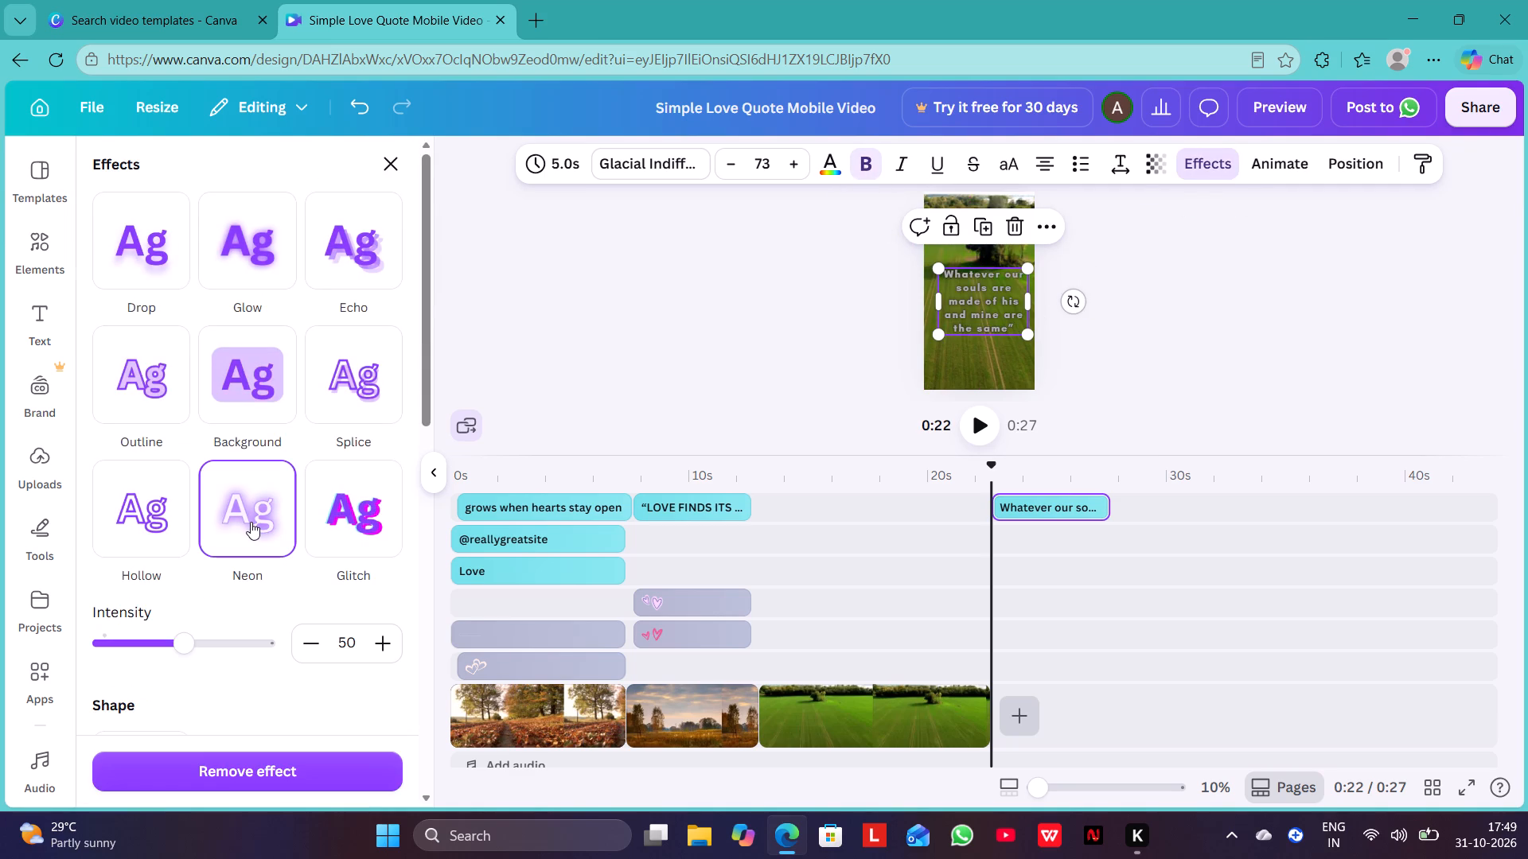
left_click(721, 275)
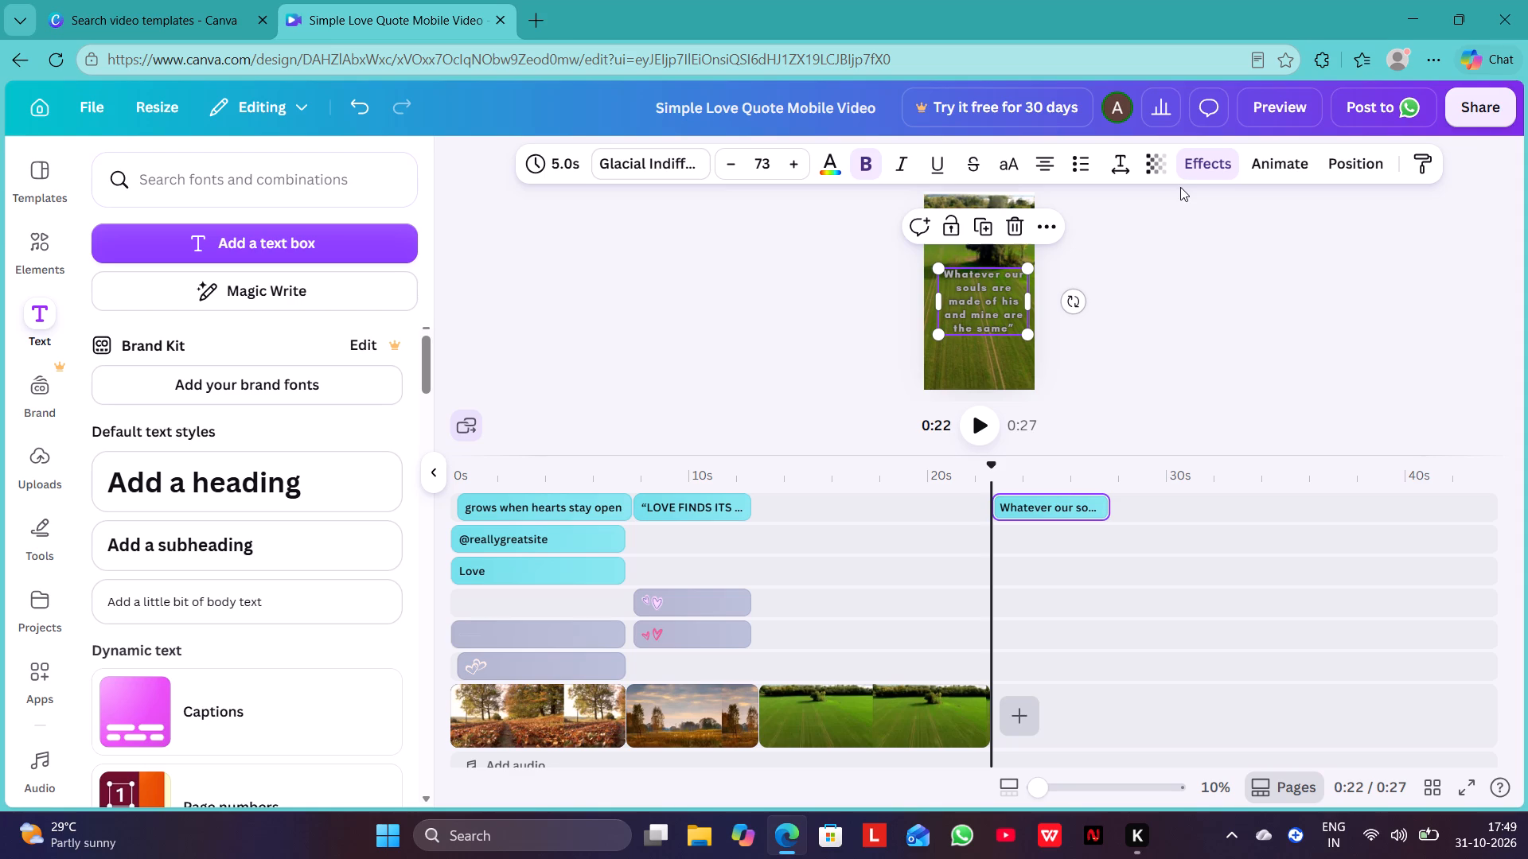
Add the recommended red double-heart outline graphic, size it to about 417 × 375, and place it above the start of the quote.
left_click(49, 256)
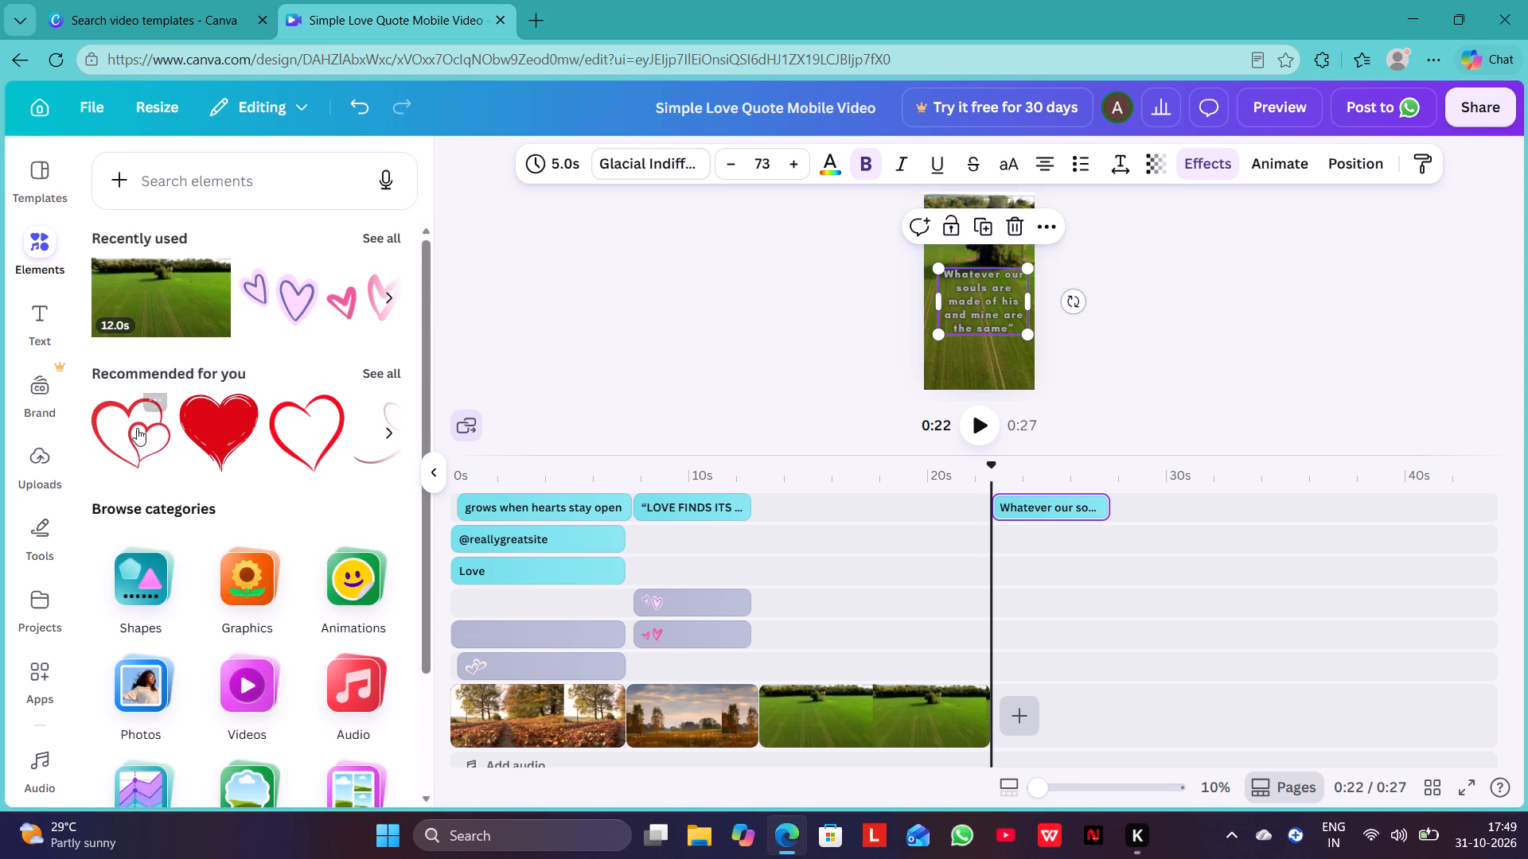
left_click_drag(135, 429, 987, 357)
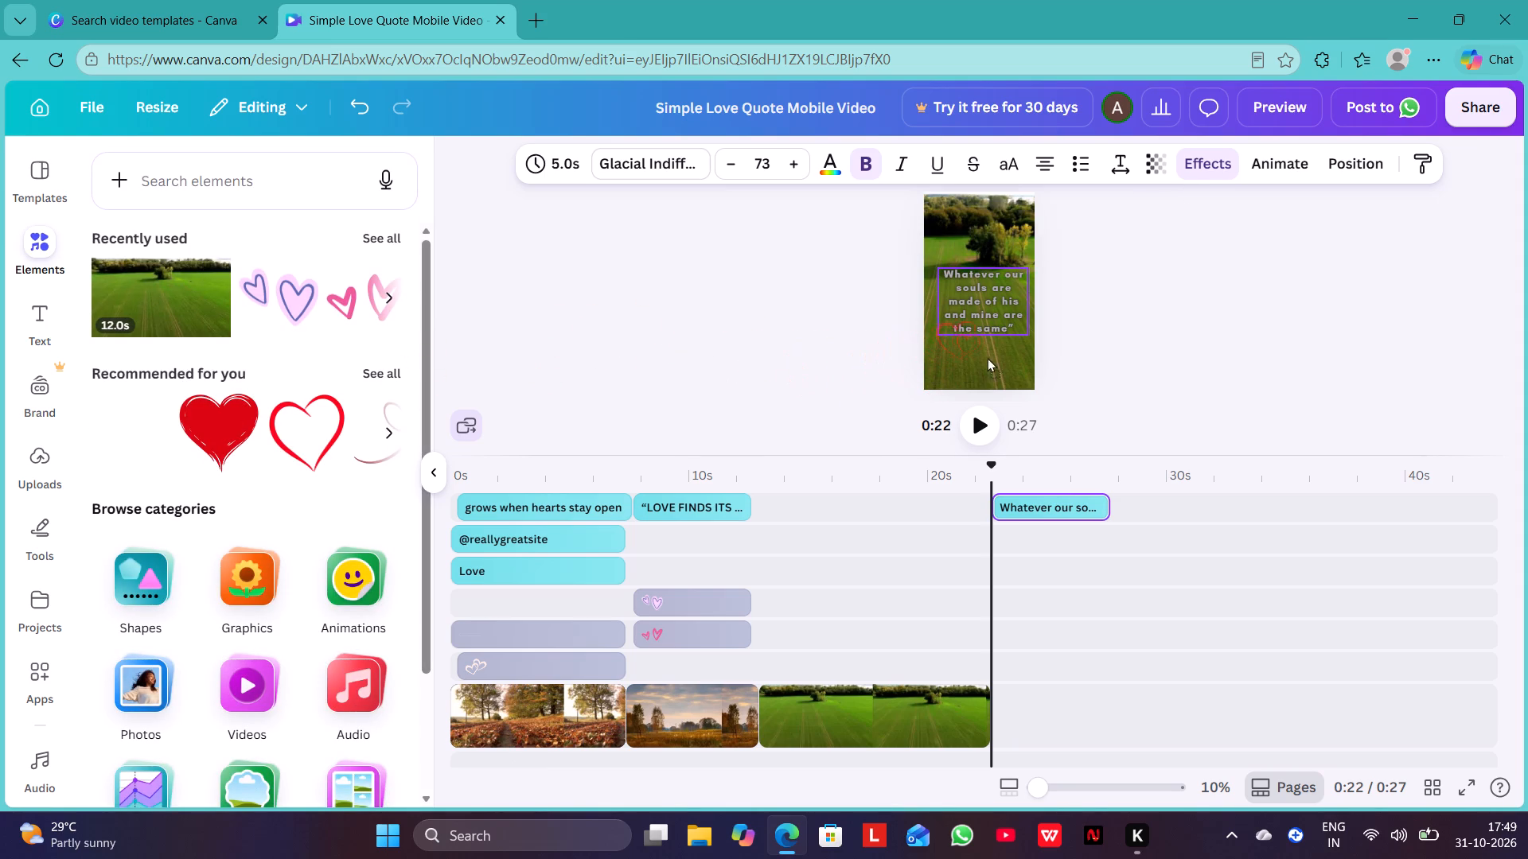
left_click_drag(987, 357, 992, 377)
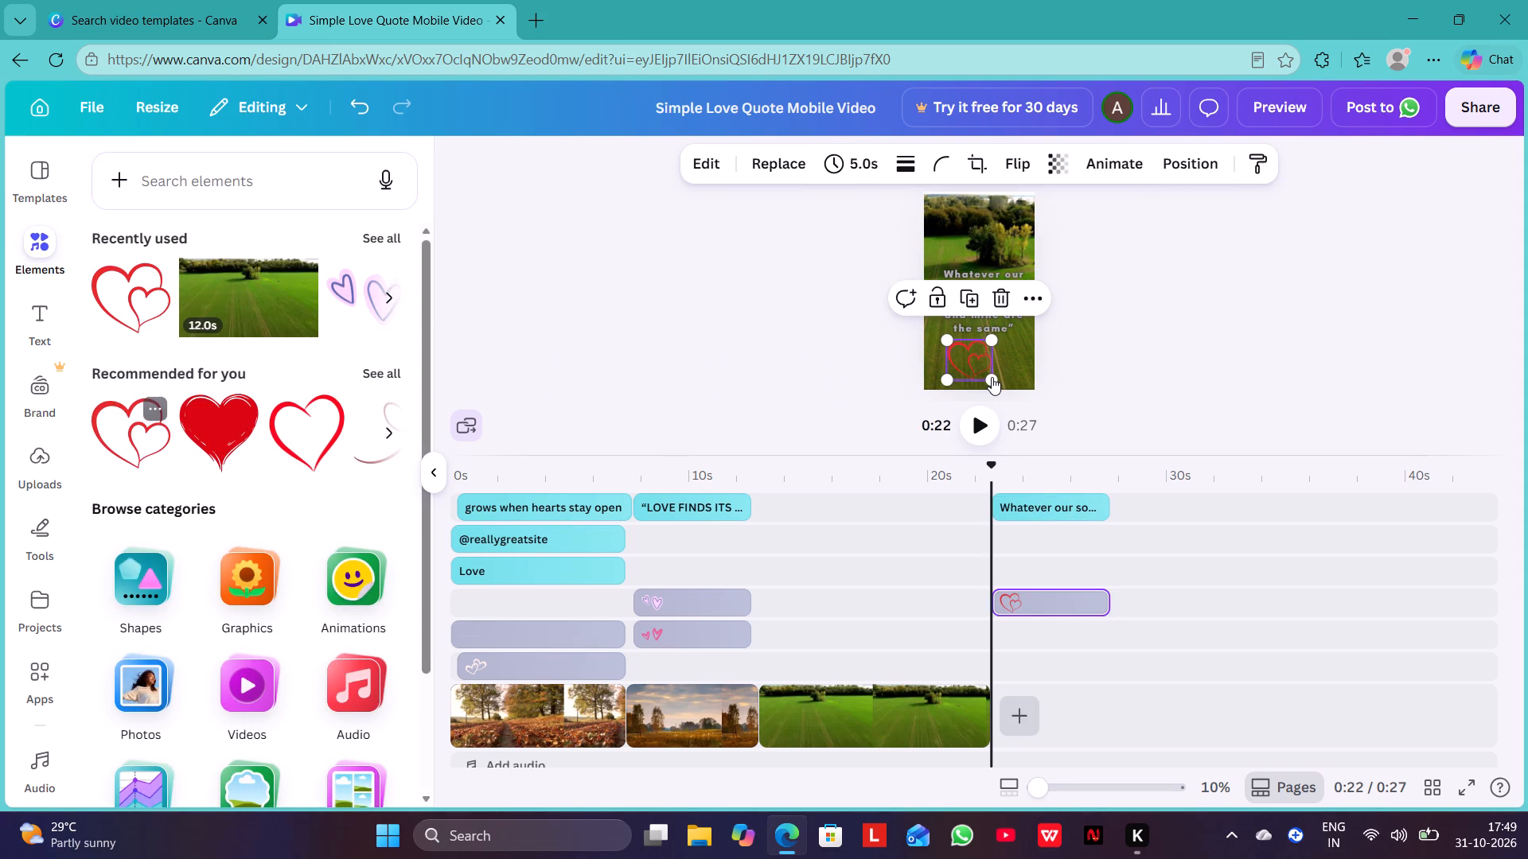
left_click(992, 377)
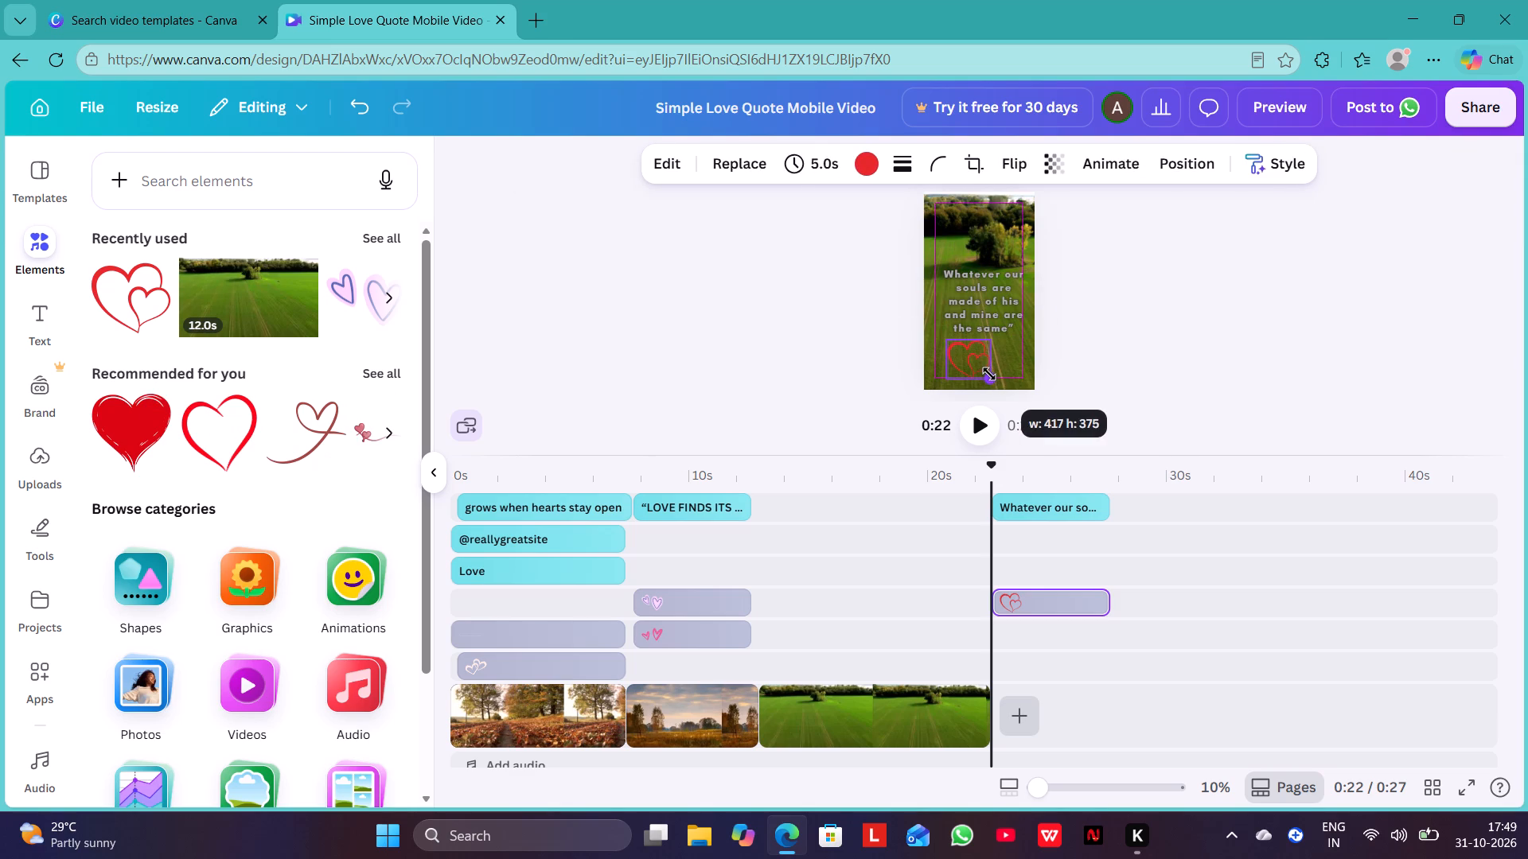
left_click_drag(964, 352, 957, 227)
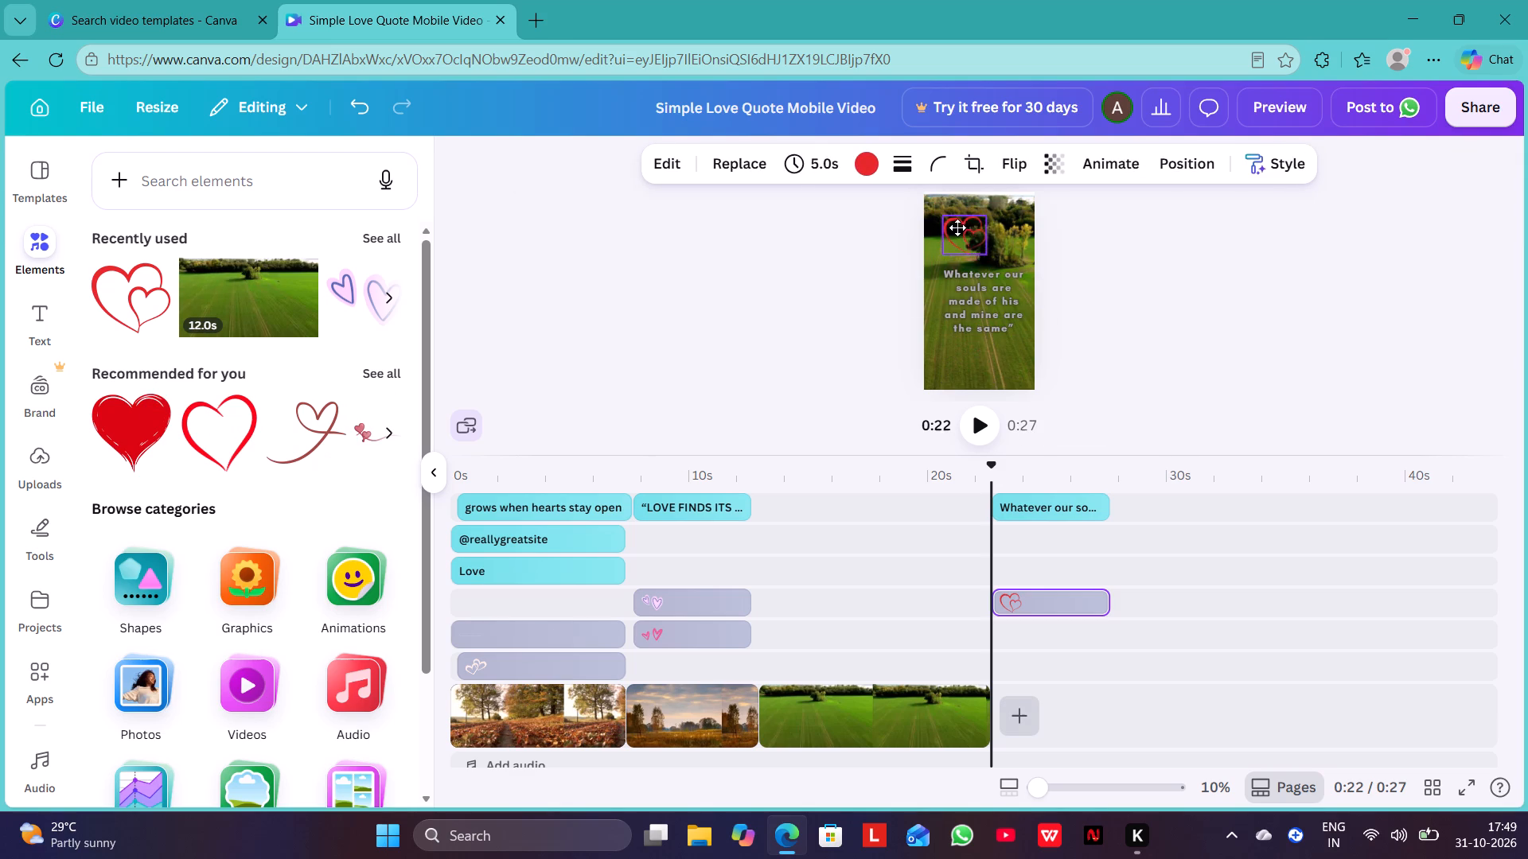
left_click_drag(957, 227, 953, 234)
left_click(1134, 269)
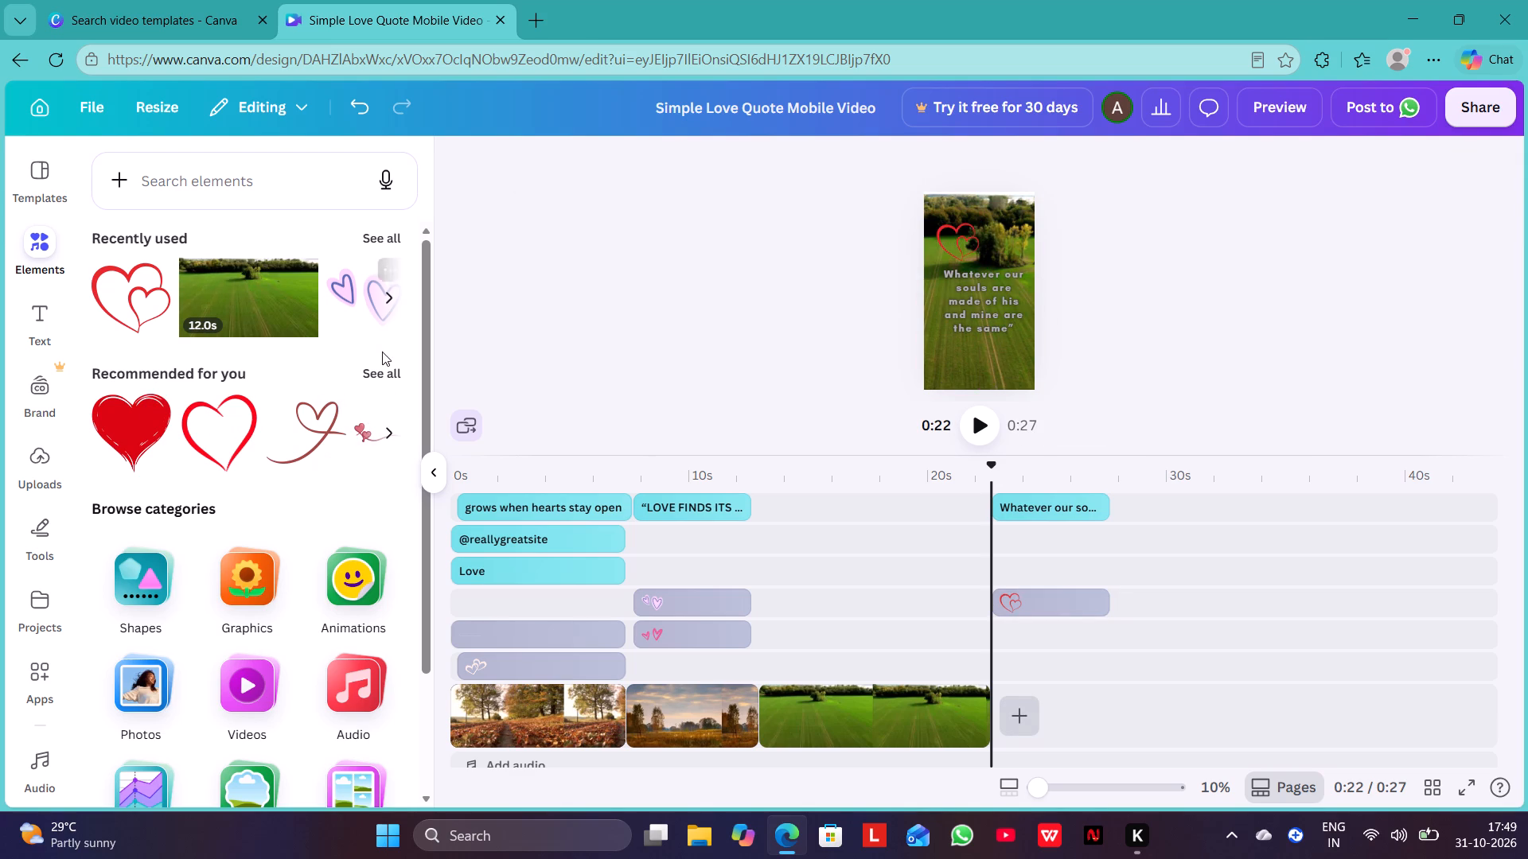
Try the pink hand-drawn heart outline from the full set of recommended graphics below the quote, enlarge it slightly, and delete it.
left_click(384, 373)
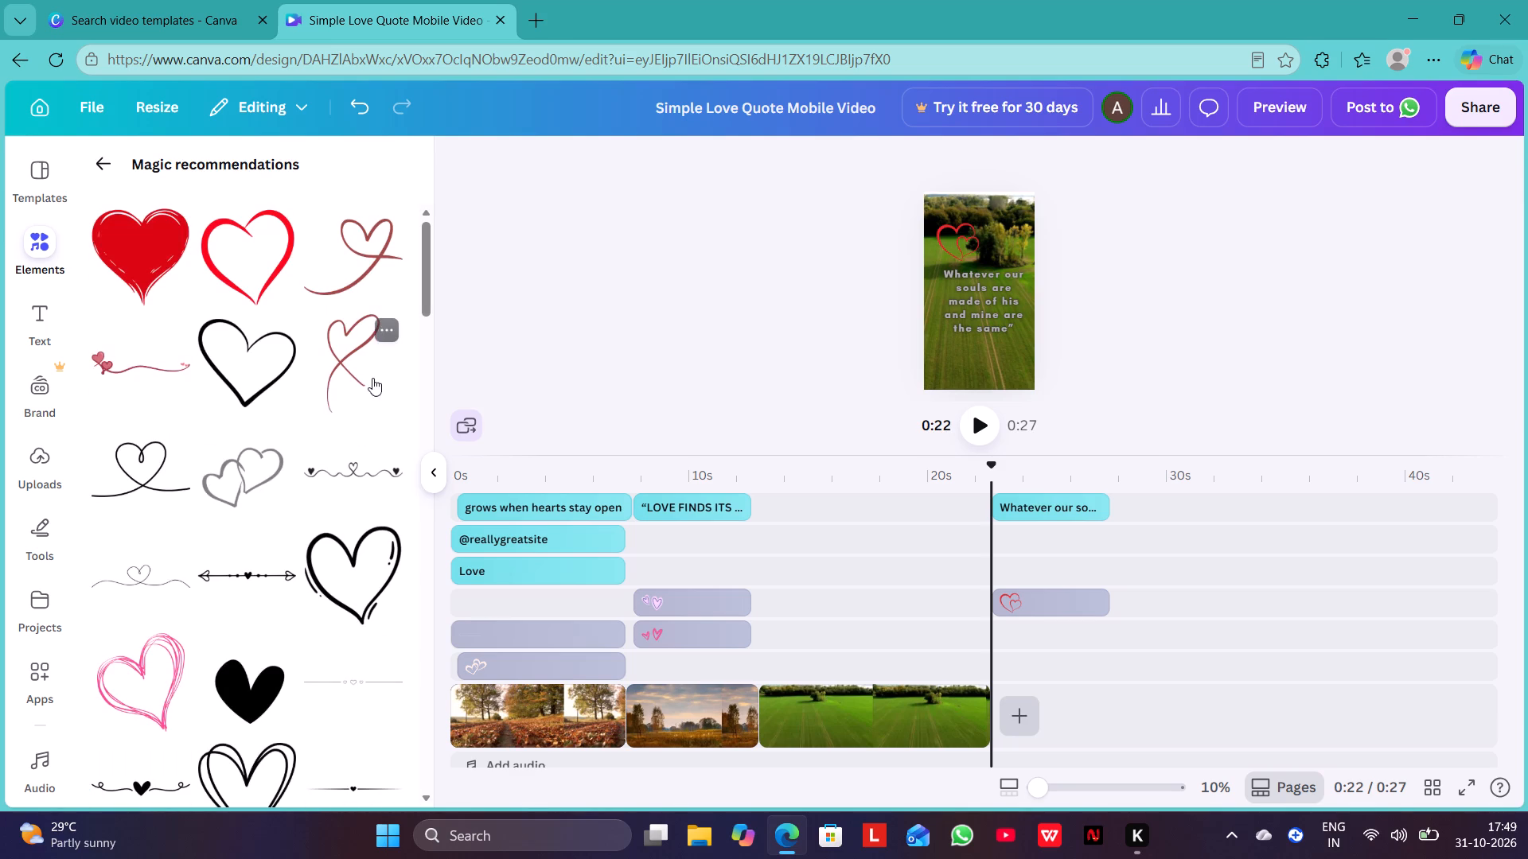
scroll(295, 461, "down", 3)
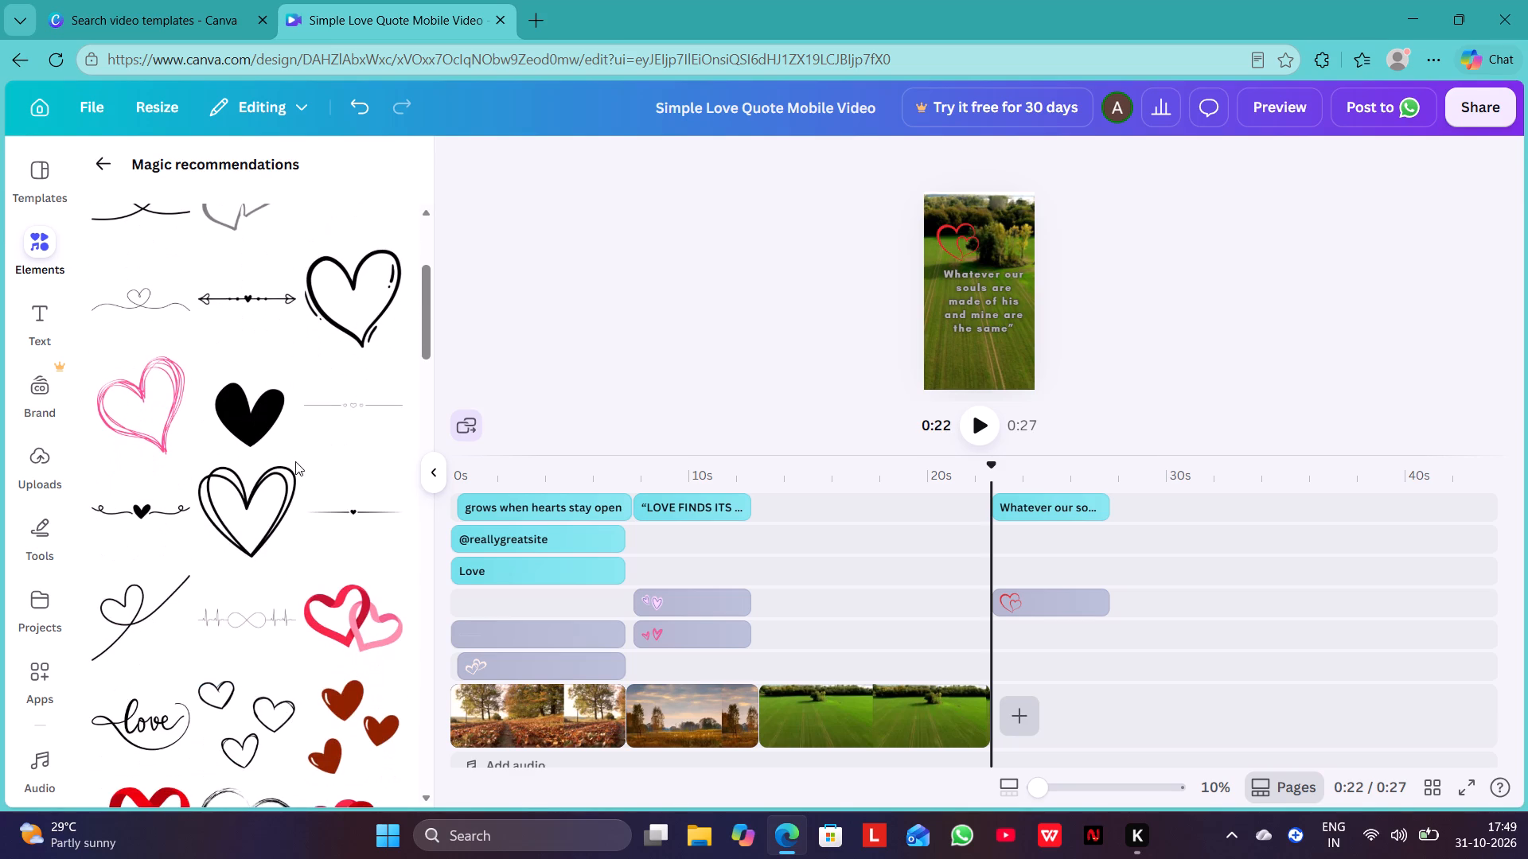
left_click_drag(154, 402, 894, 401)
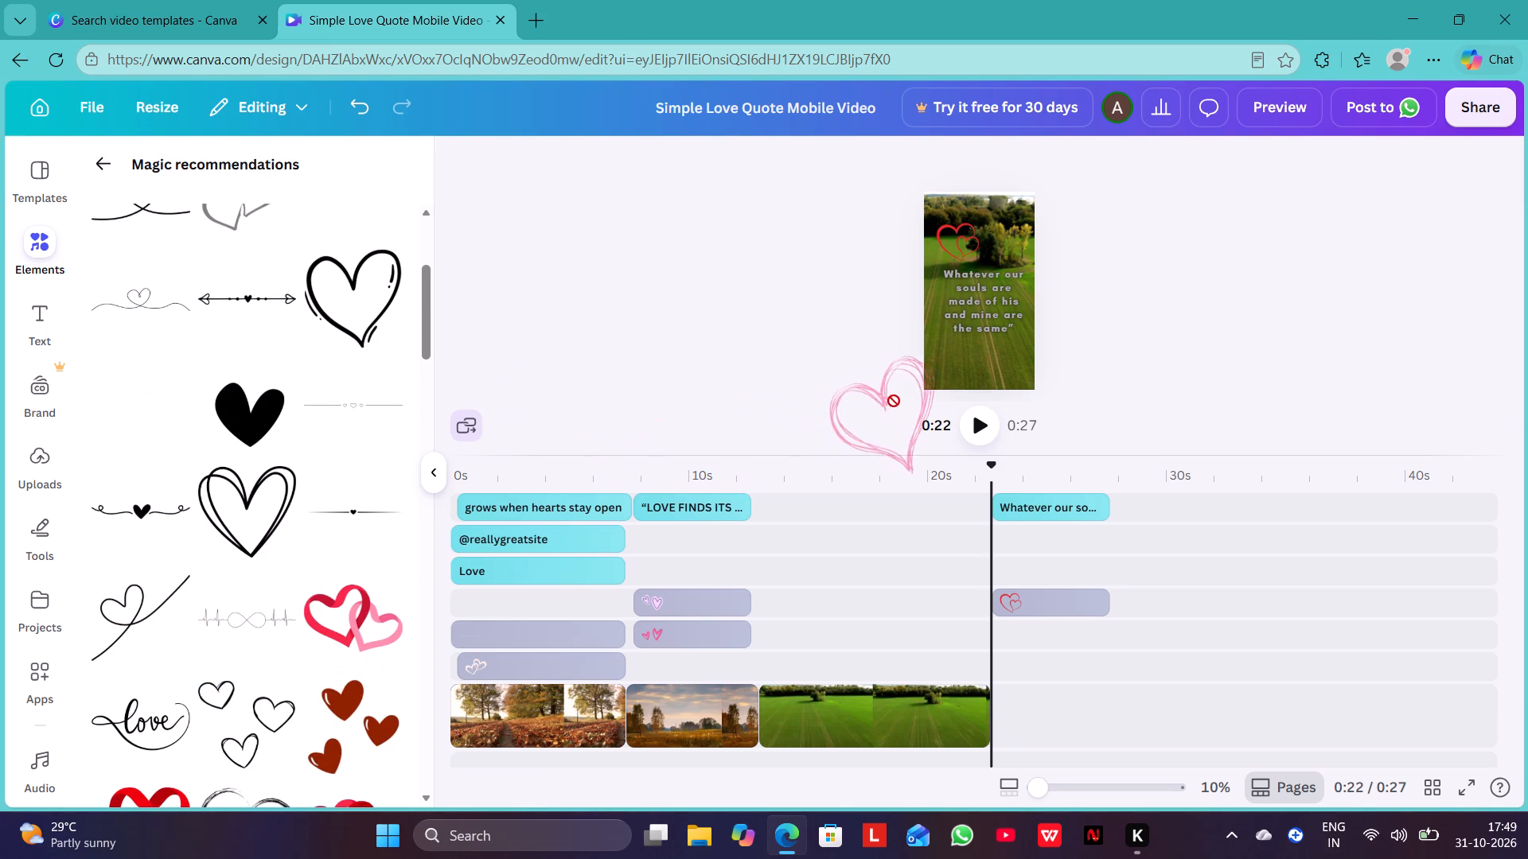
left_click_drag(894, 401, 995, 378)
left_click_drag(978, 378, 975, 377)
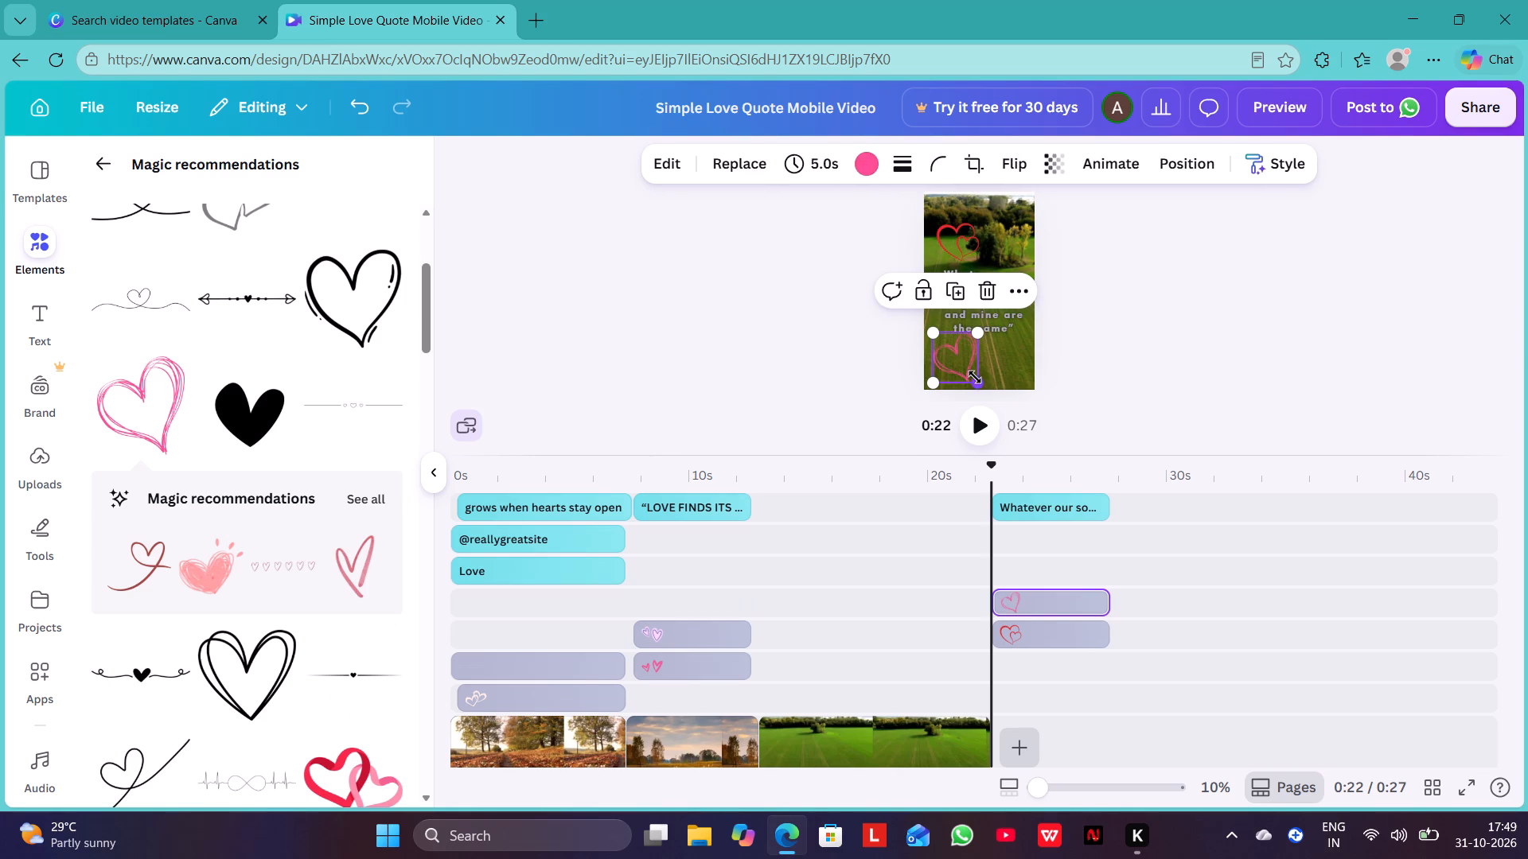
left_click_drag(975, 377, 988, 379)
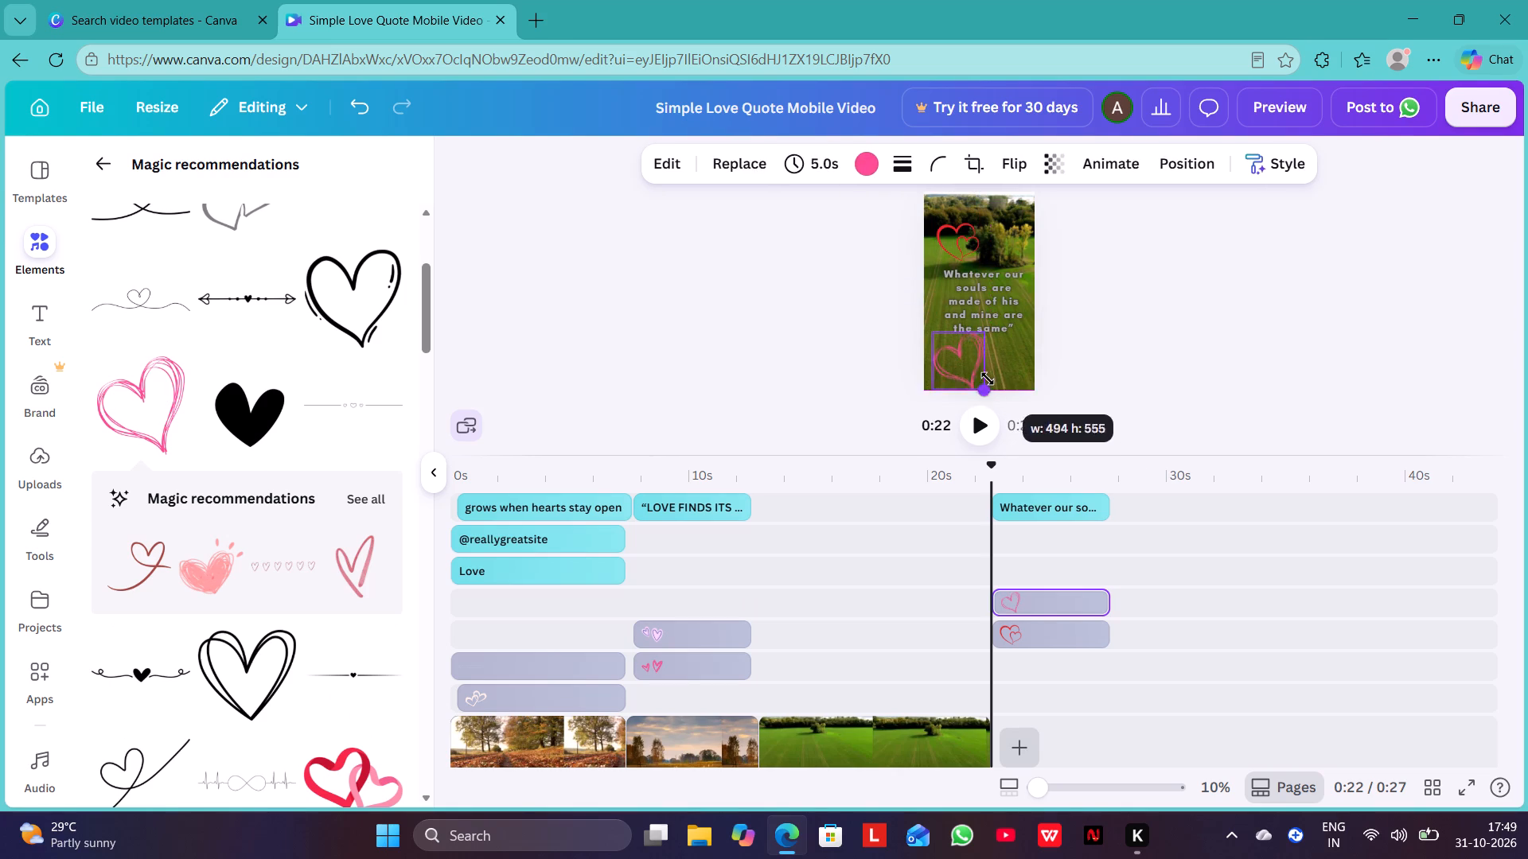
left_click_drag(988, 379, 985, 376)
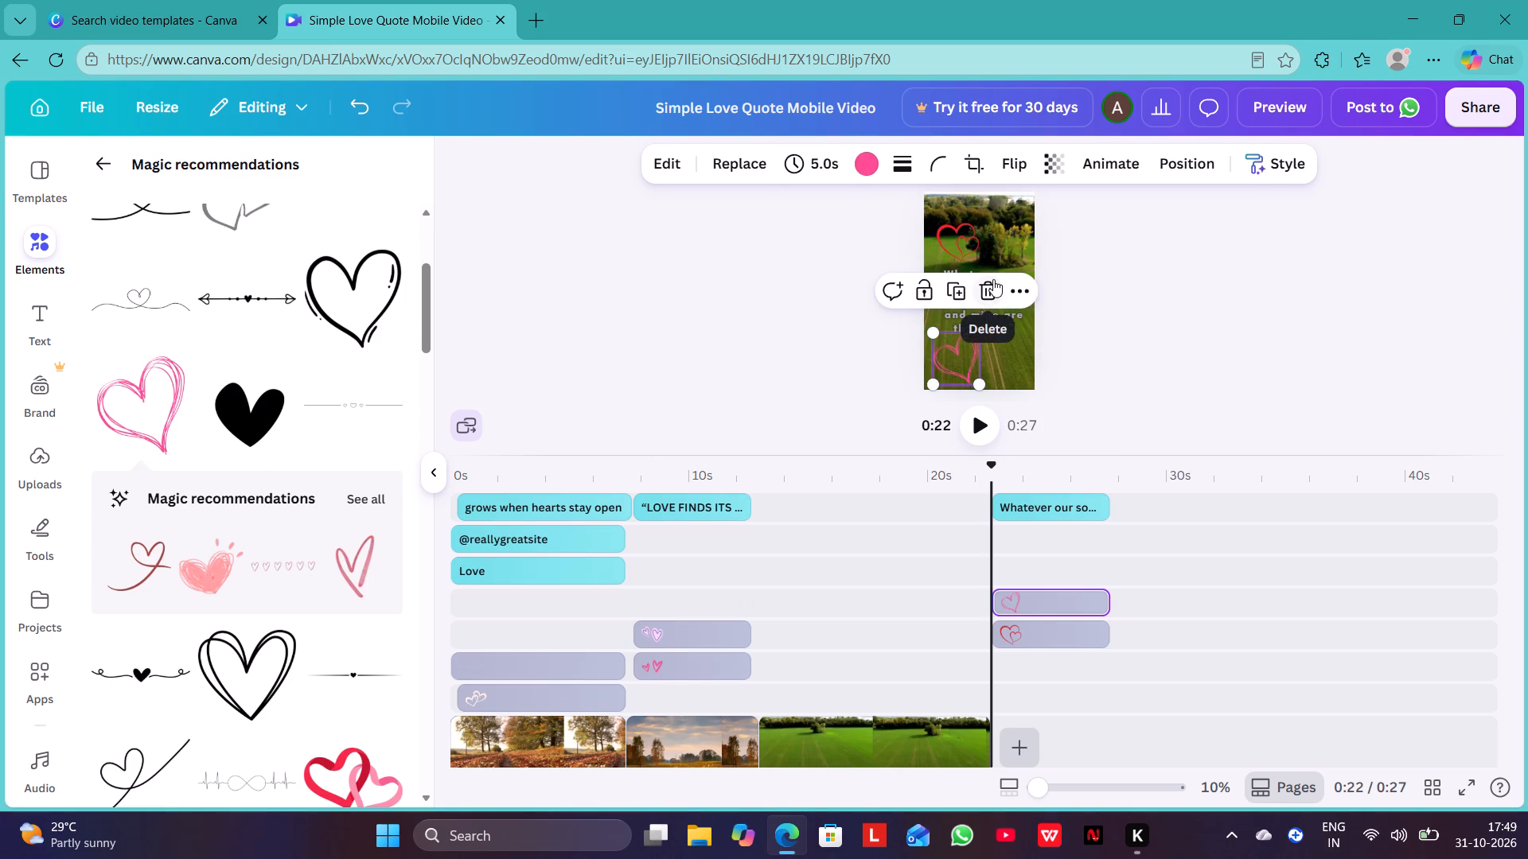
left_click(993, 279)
Delete the red double-heart outline above the 'Whatever our souls' quote.
left_click(958, 233)
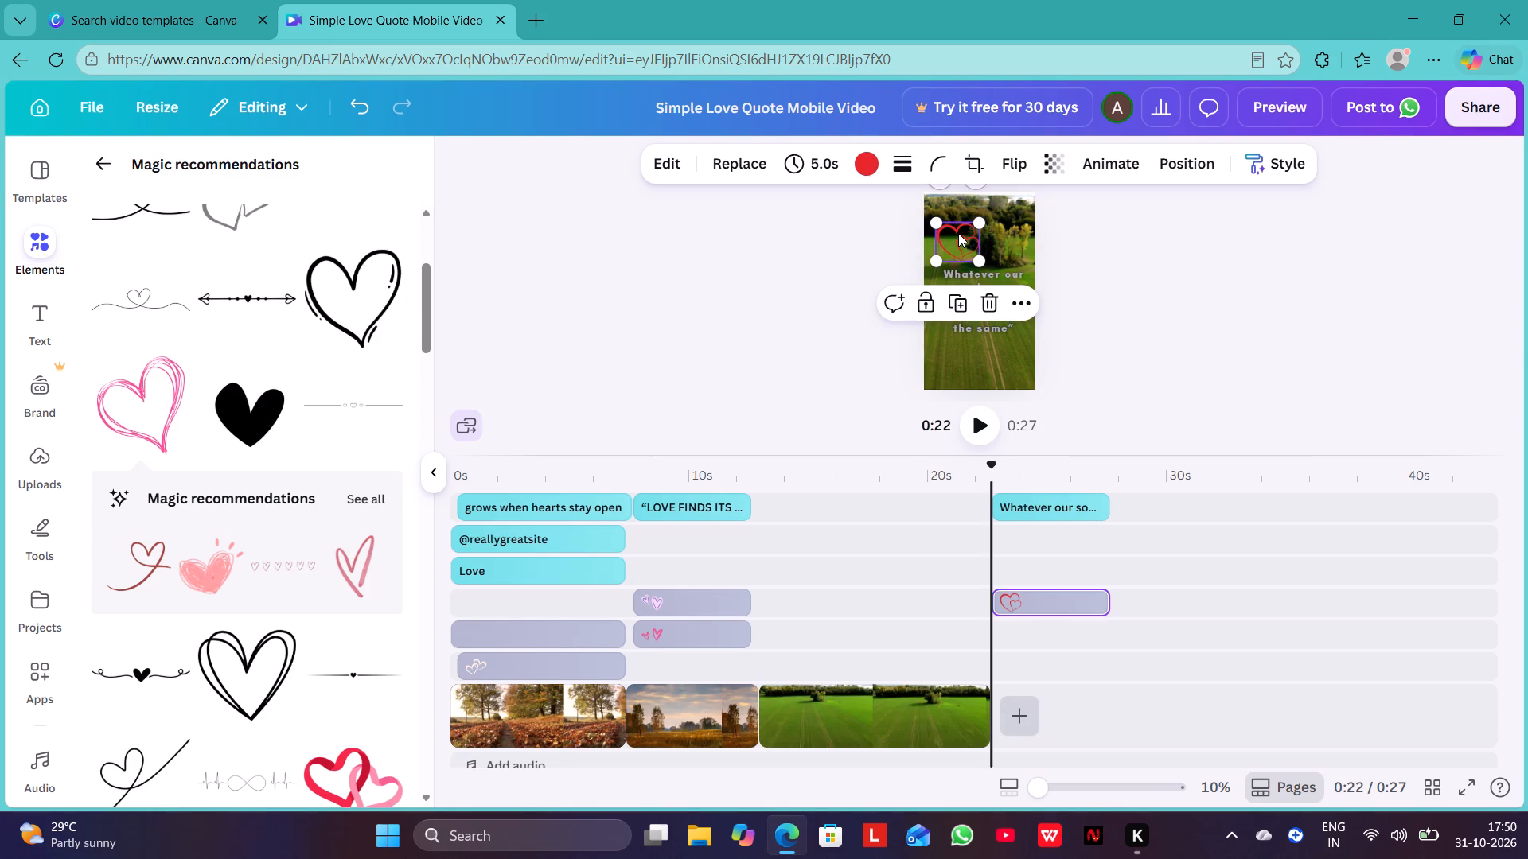
key("Delete")
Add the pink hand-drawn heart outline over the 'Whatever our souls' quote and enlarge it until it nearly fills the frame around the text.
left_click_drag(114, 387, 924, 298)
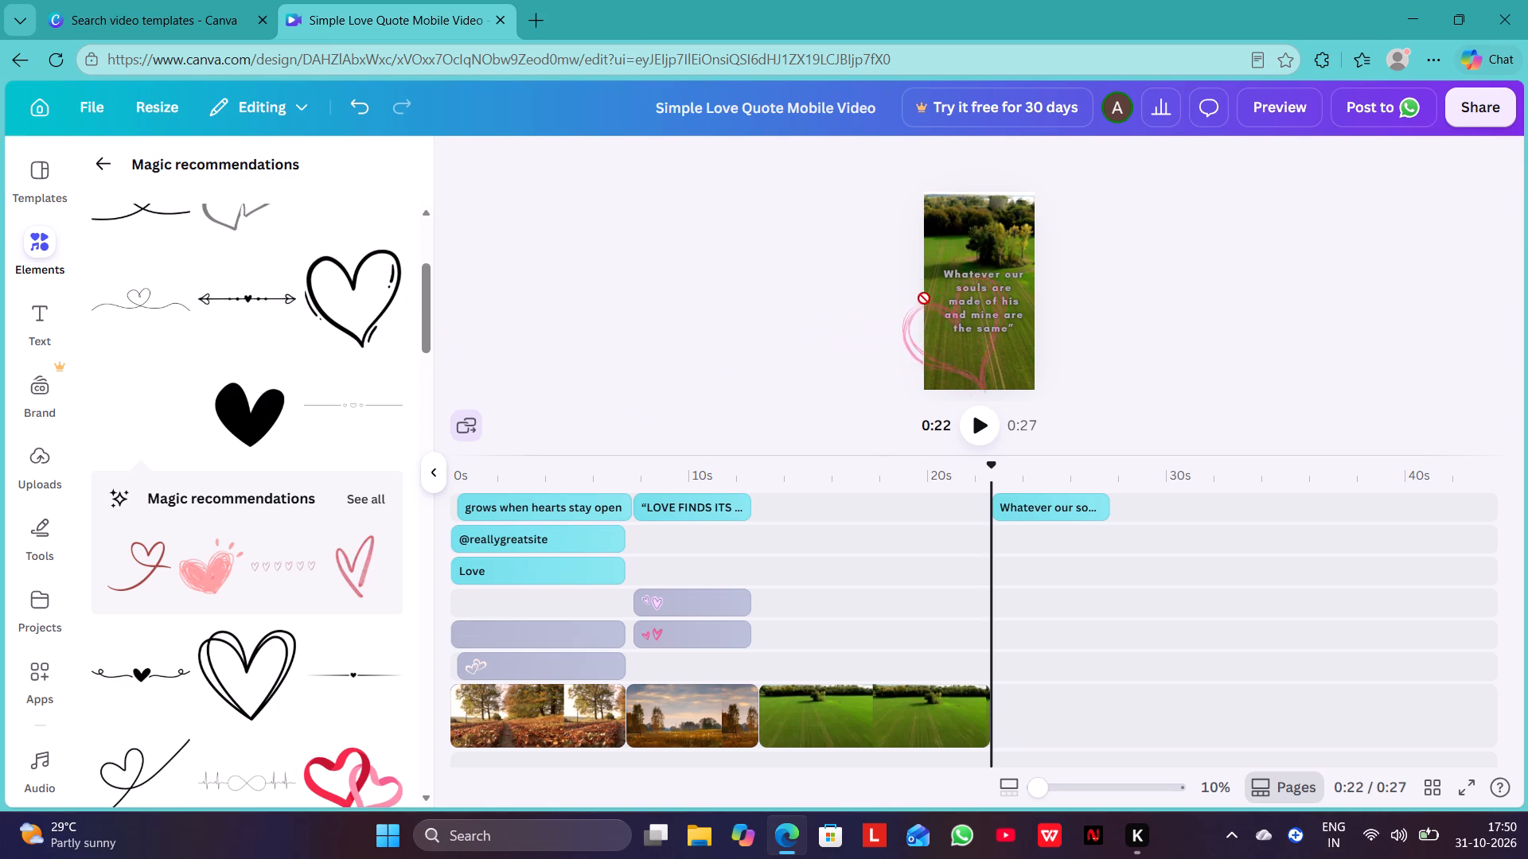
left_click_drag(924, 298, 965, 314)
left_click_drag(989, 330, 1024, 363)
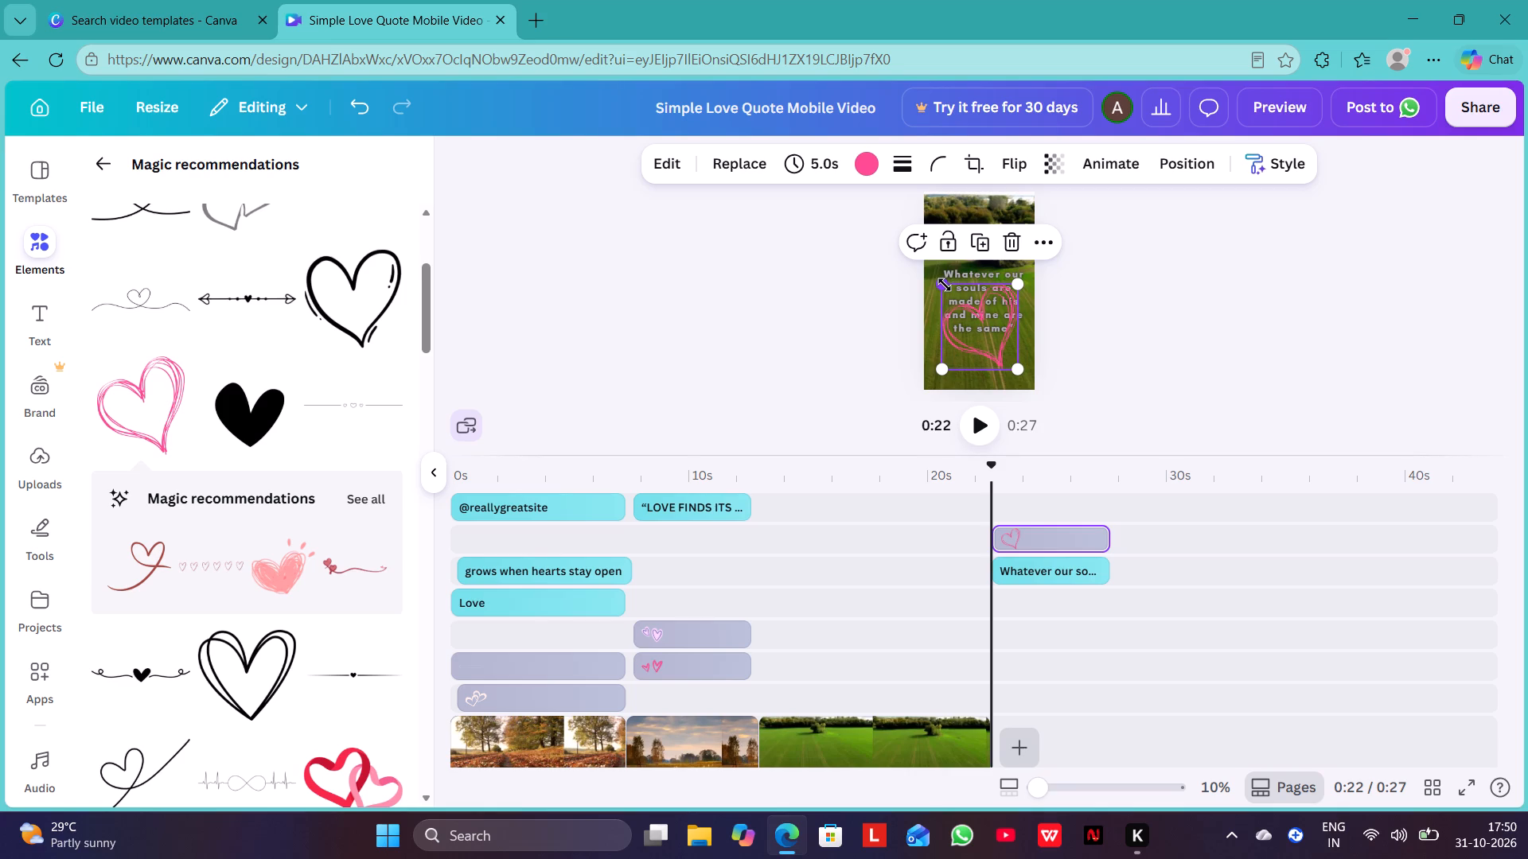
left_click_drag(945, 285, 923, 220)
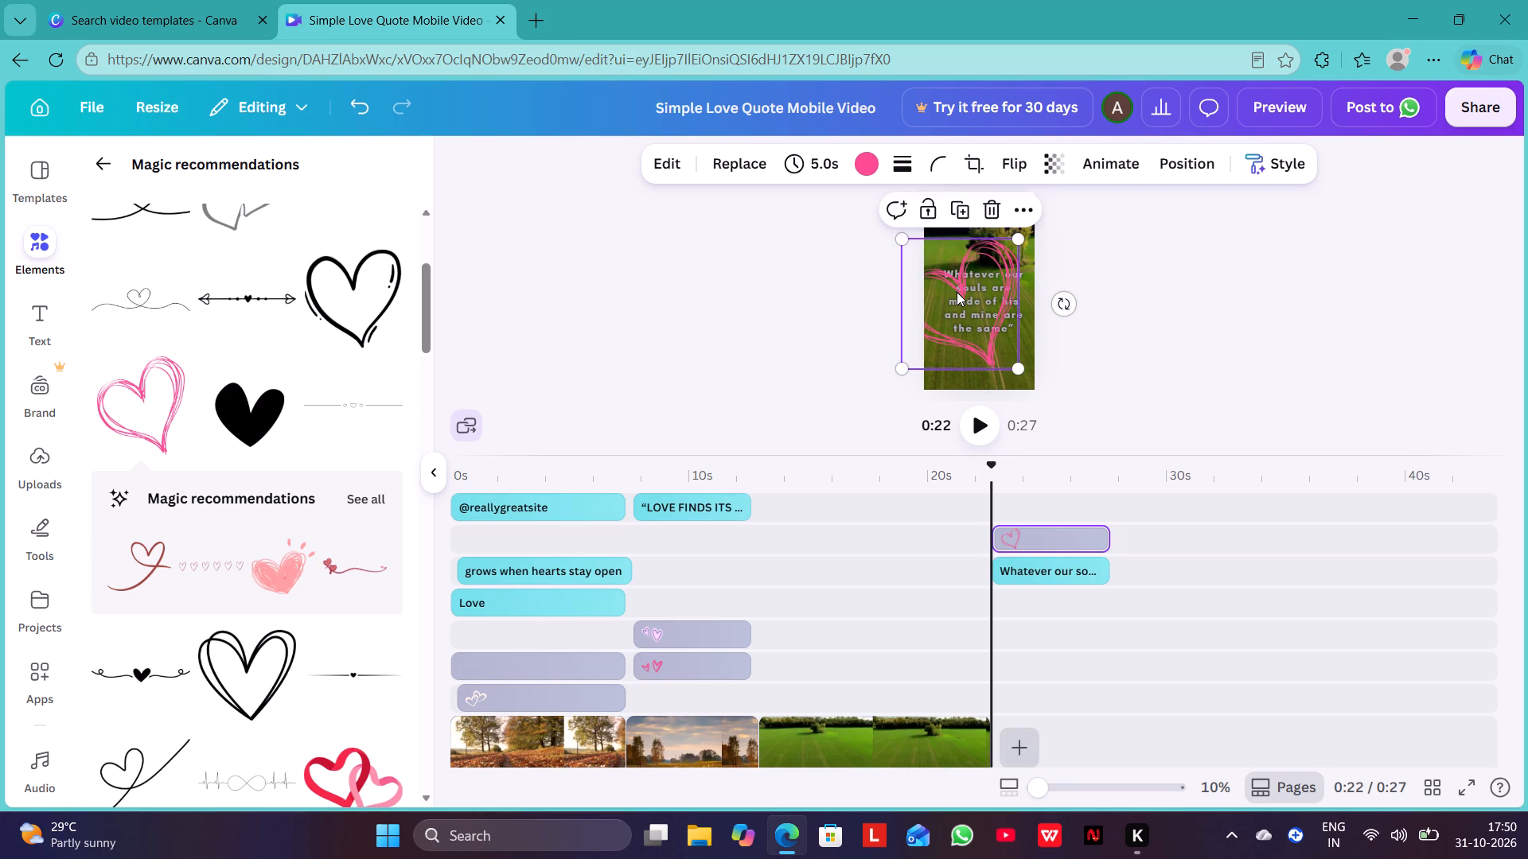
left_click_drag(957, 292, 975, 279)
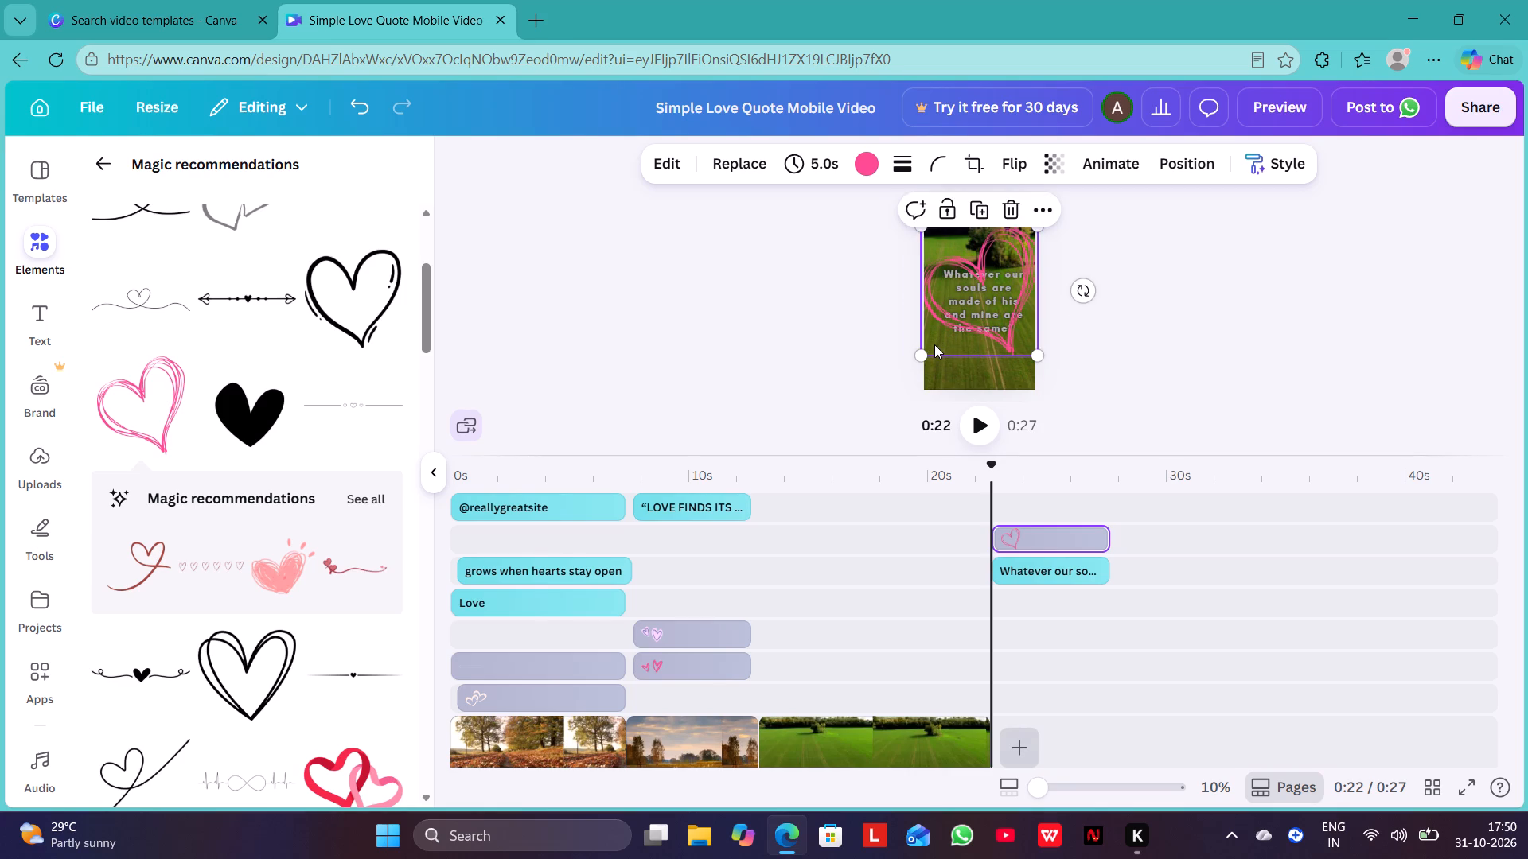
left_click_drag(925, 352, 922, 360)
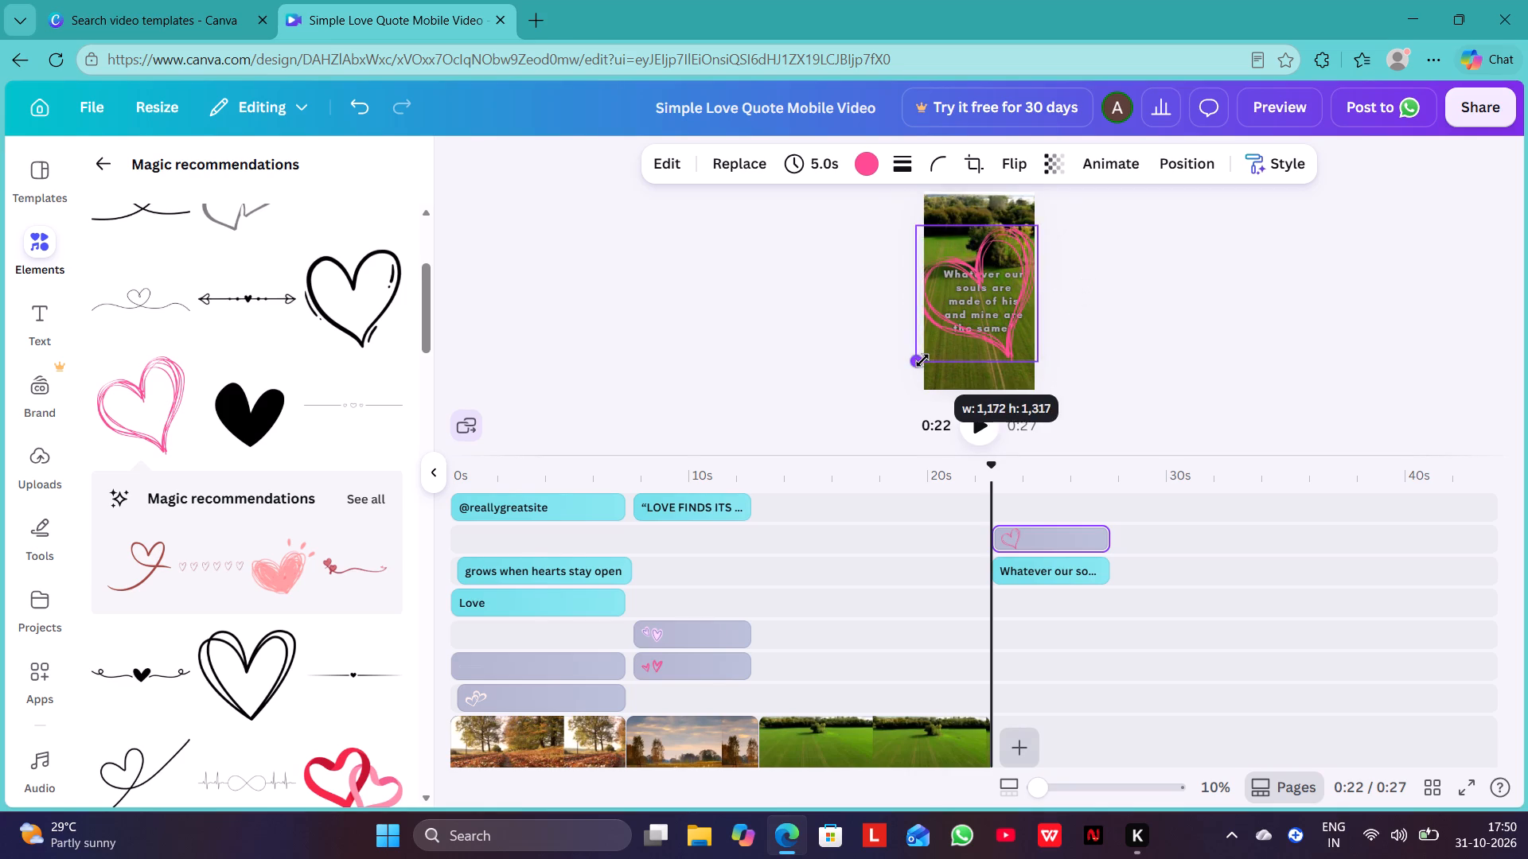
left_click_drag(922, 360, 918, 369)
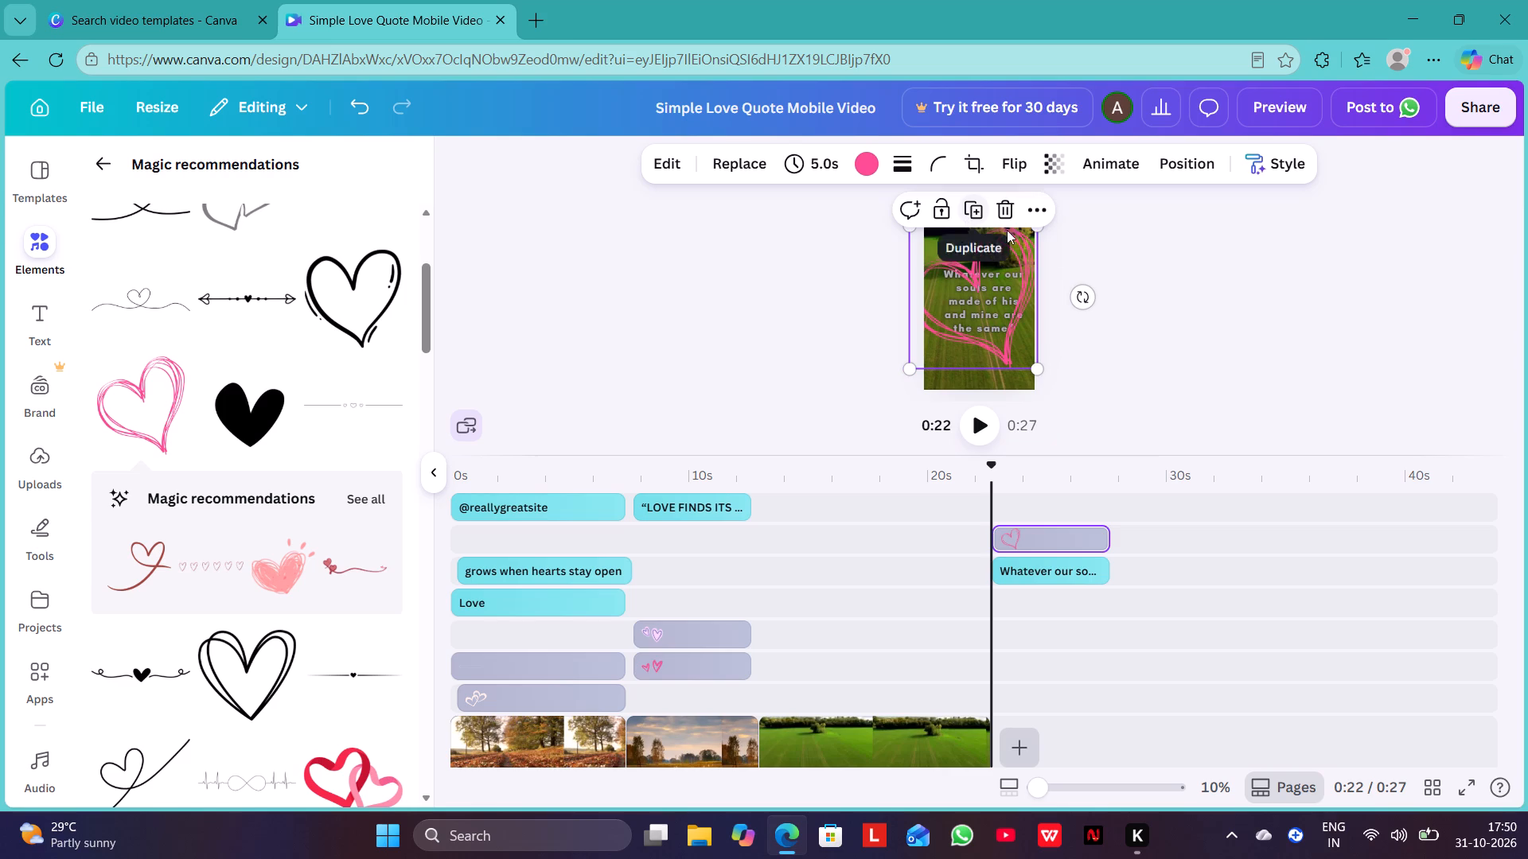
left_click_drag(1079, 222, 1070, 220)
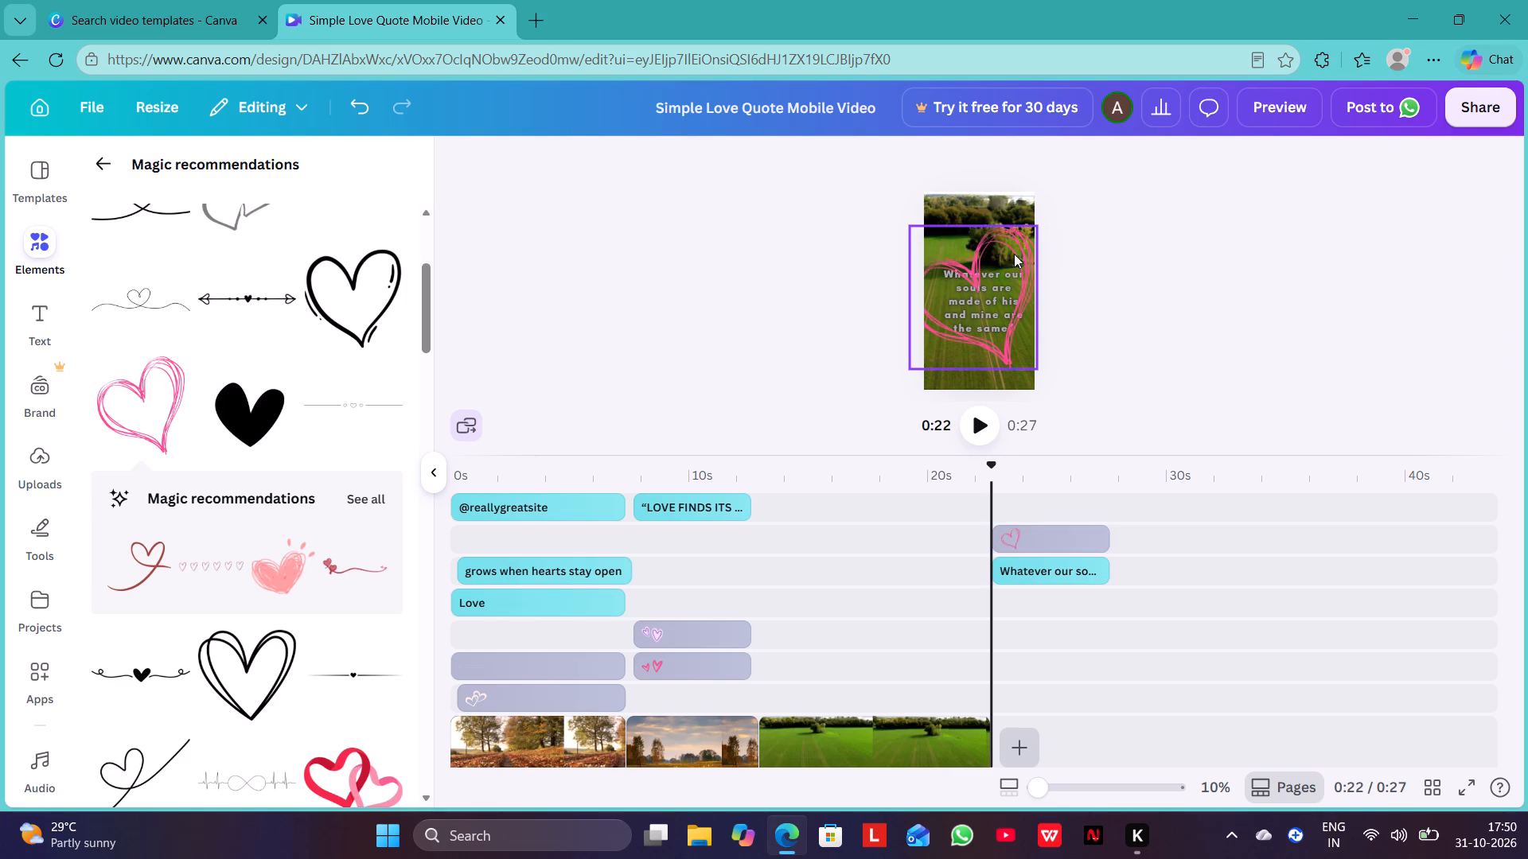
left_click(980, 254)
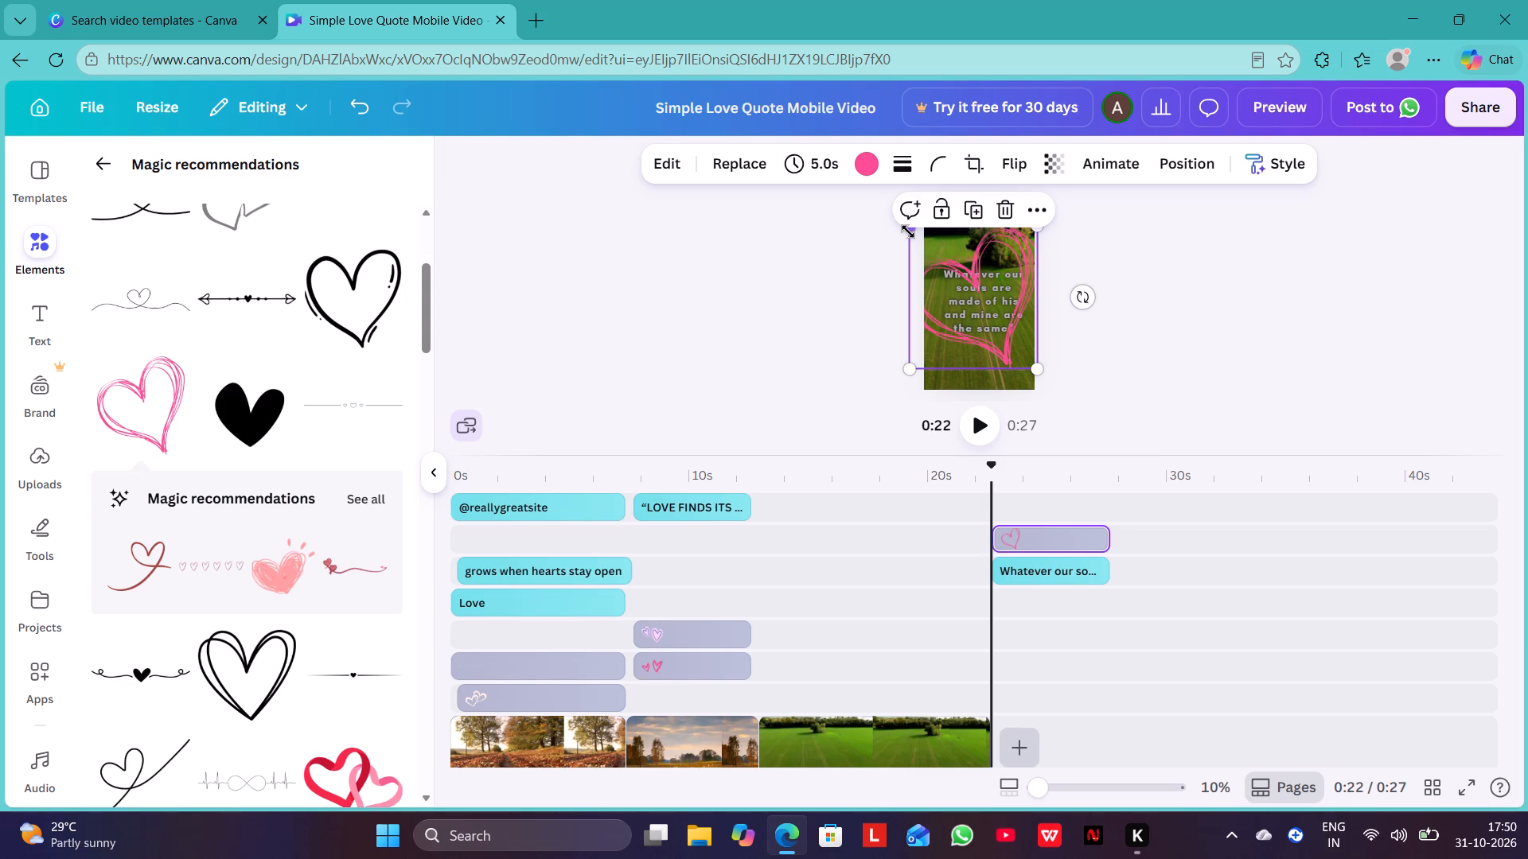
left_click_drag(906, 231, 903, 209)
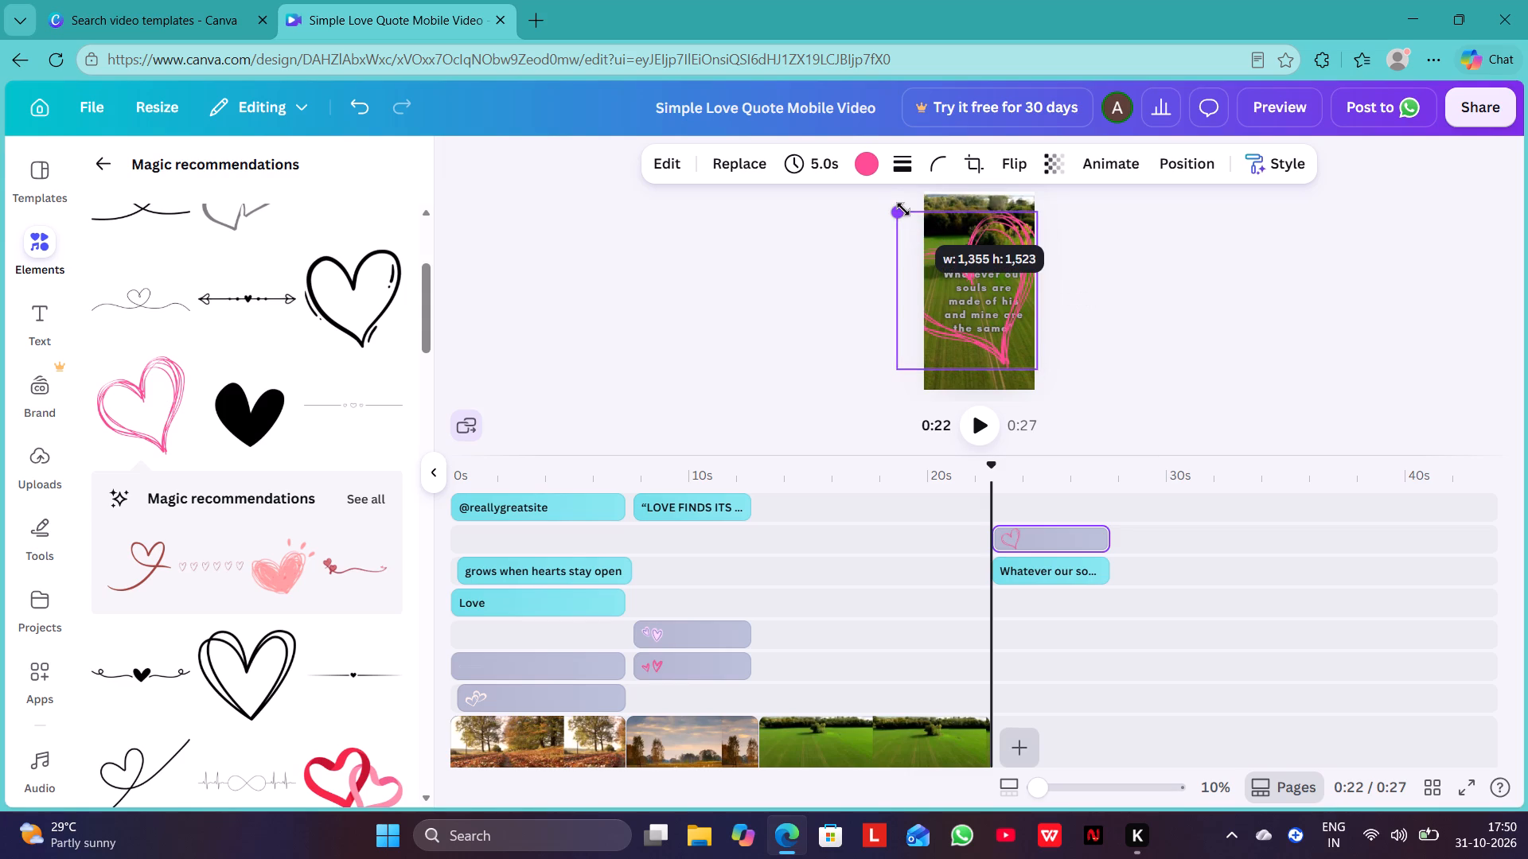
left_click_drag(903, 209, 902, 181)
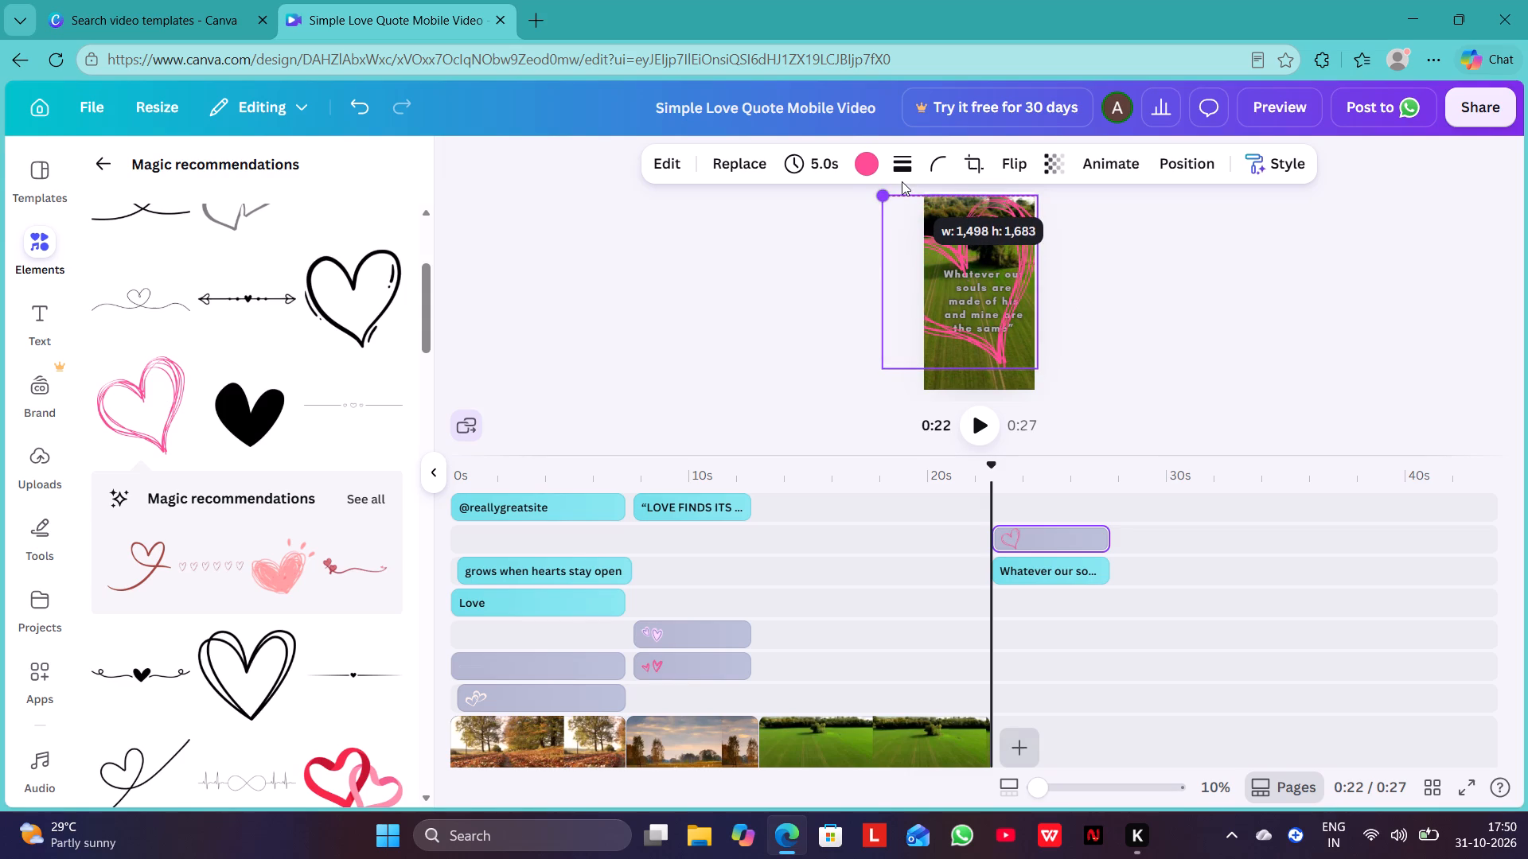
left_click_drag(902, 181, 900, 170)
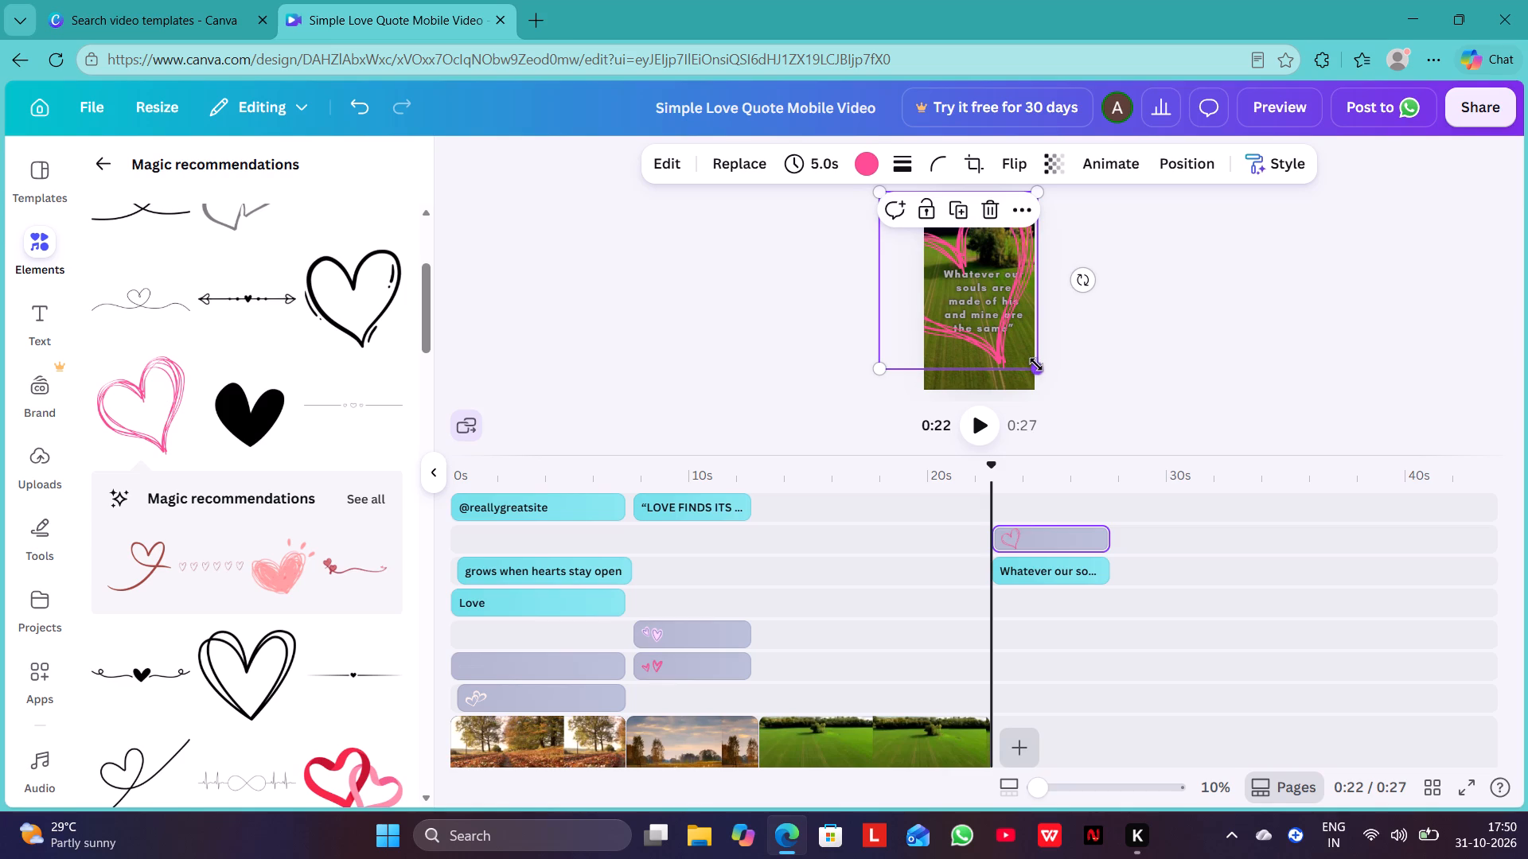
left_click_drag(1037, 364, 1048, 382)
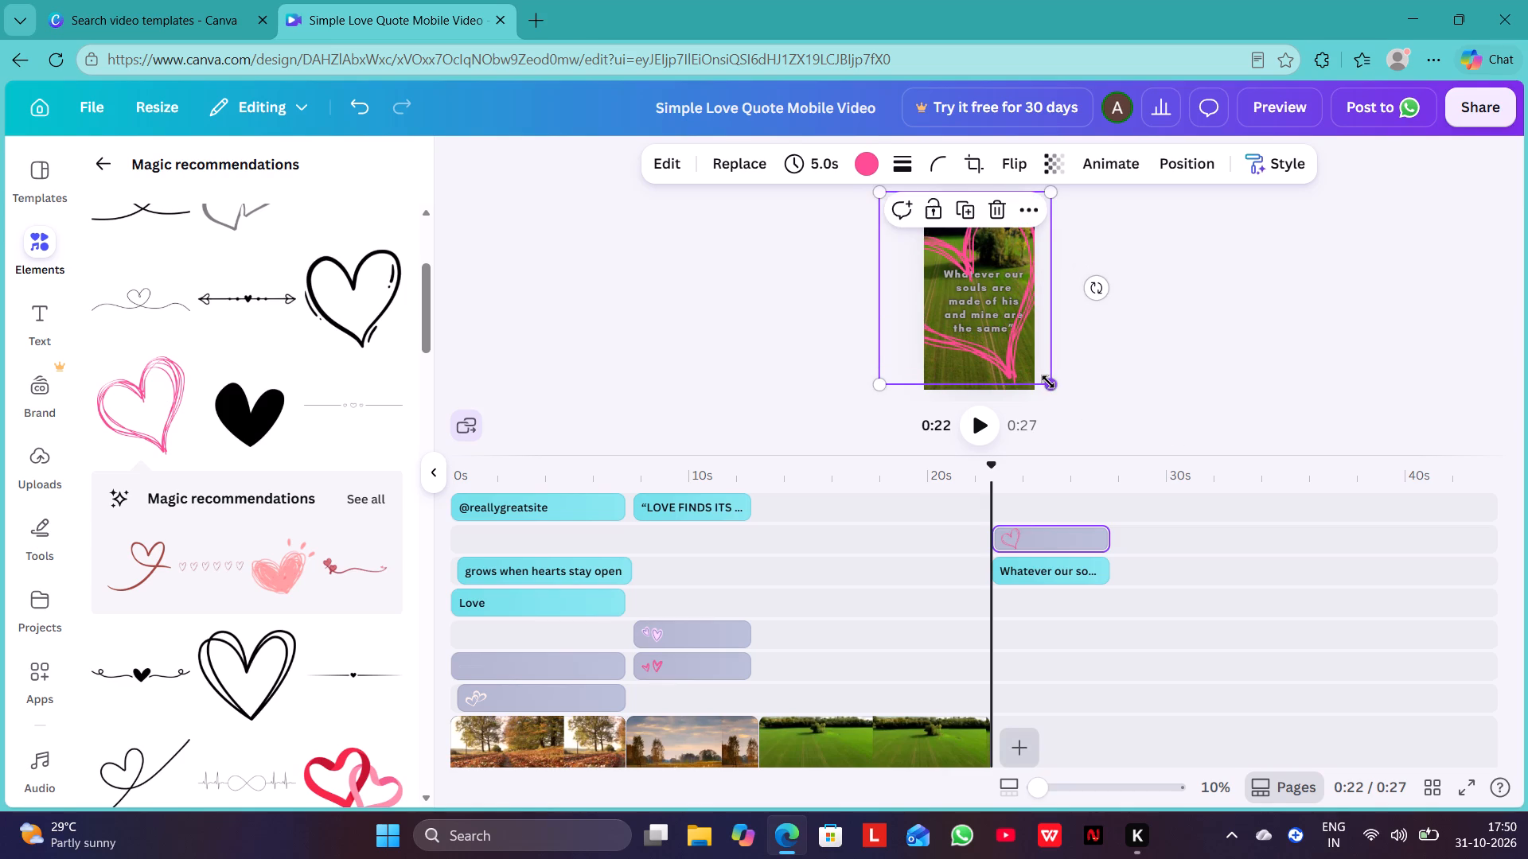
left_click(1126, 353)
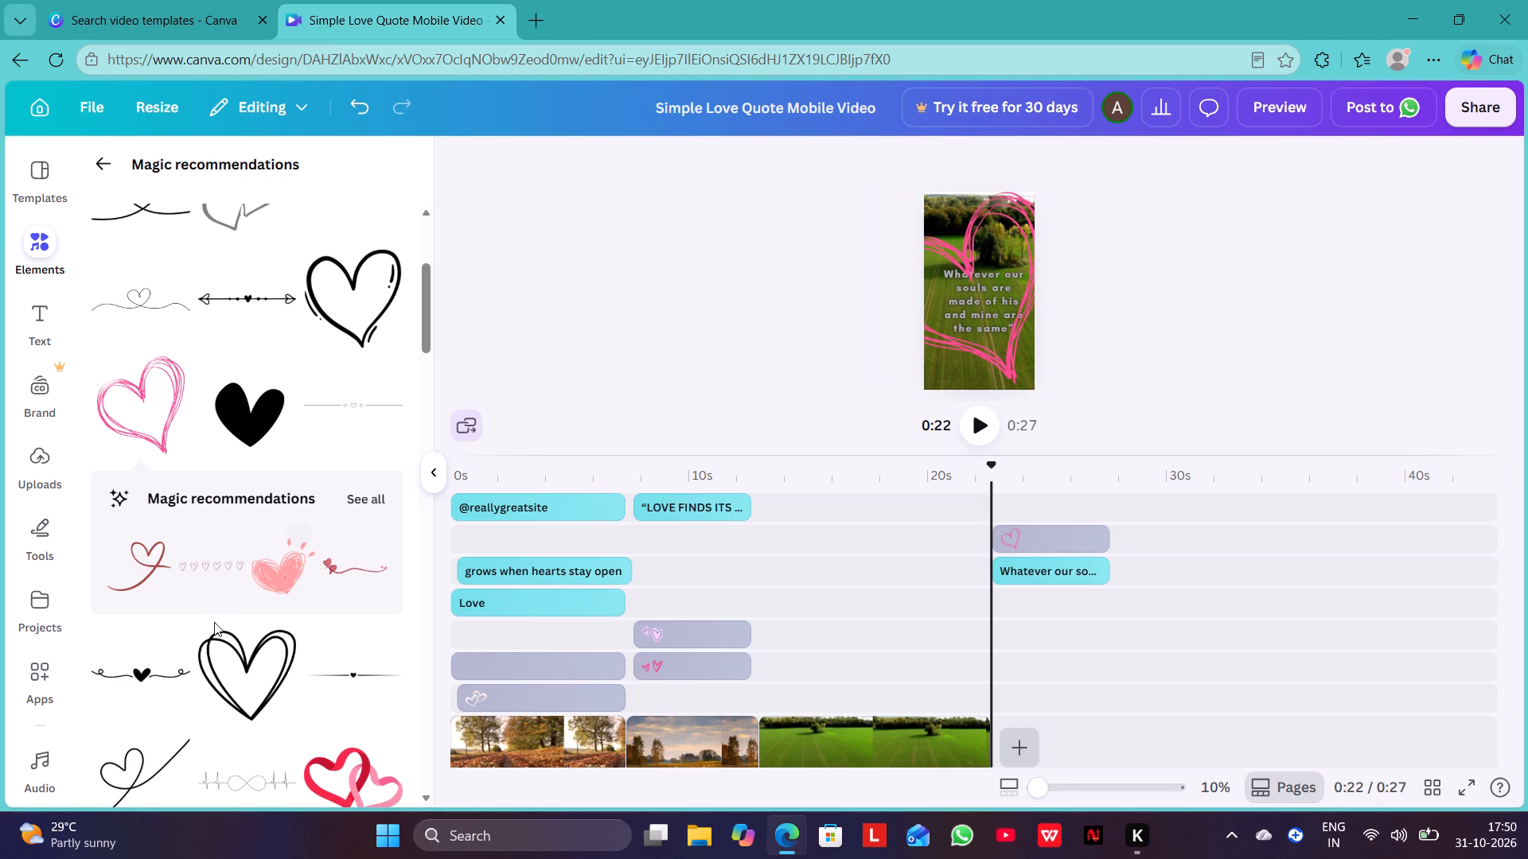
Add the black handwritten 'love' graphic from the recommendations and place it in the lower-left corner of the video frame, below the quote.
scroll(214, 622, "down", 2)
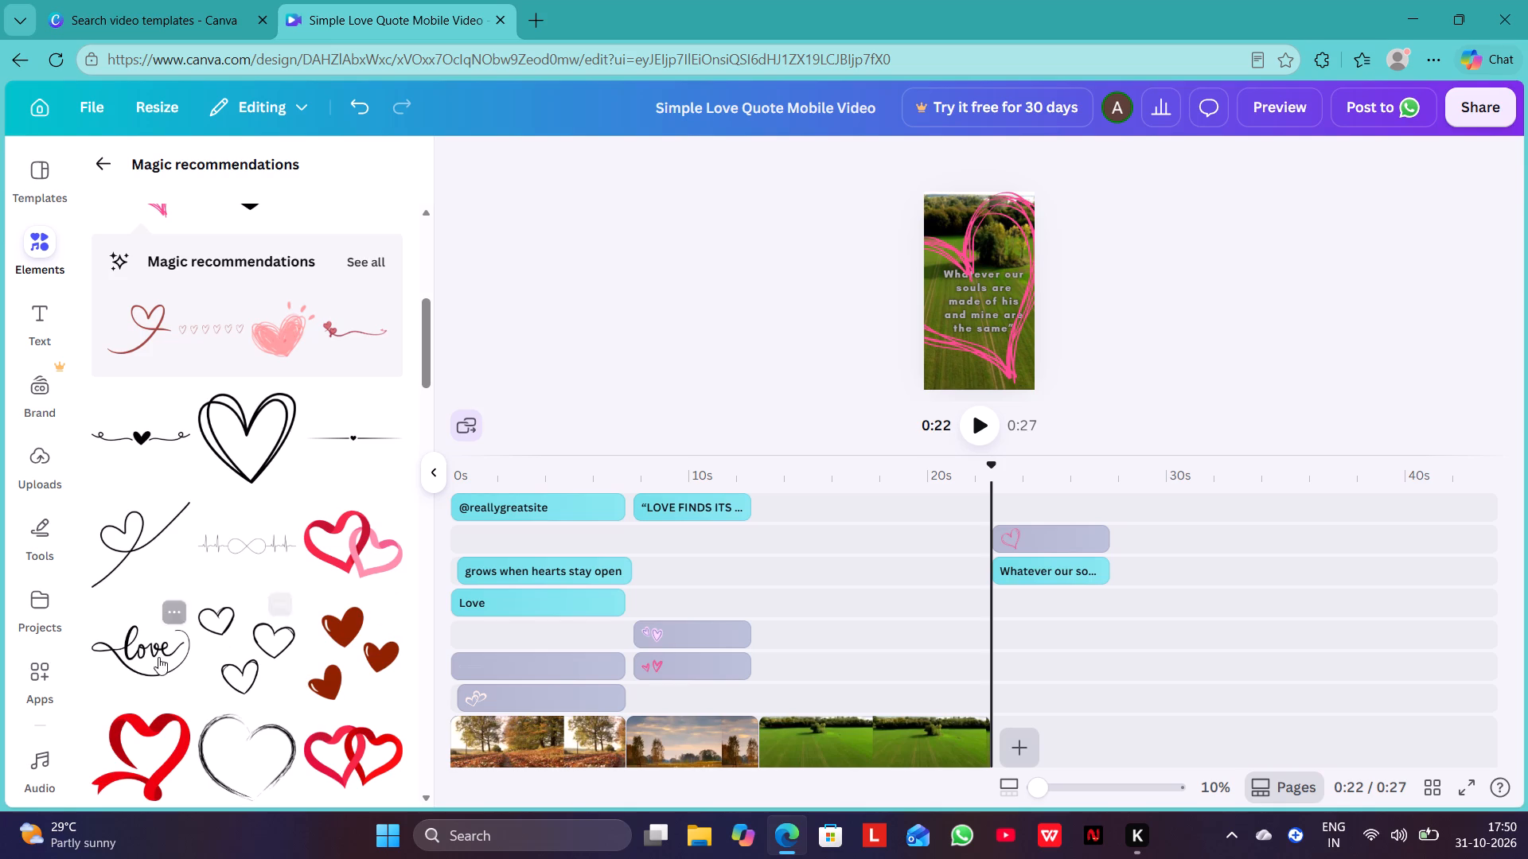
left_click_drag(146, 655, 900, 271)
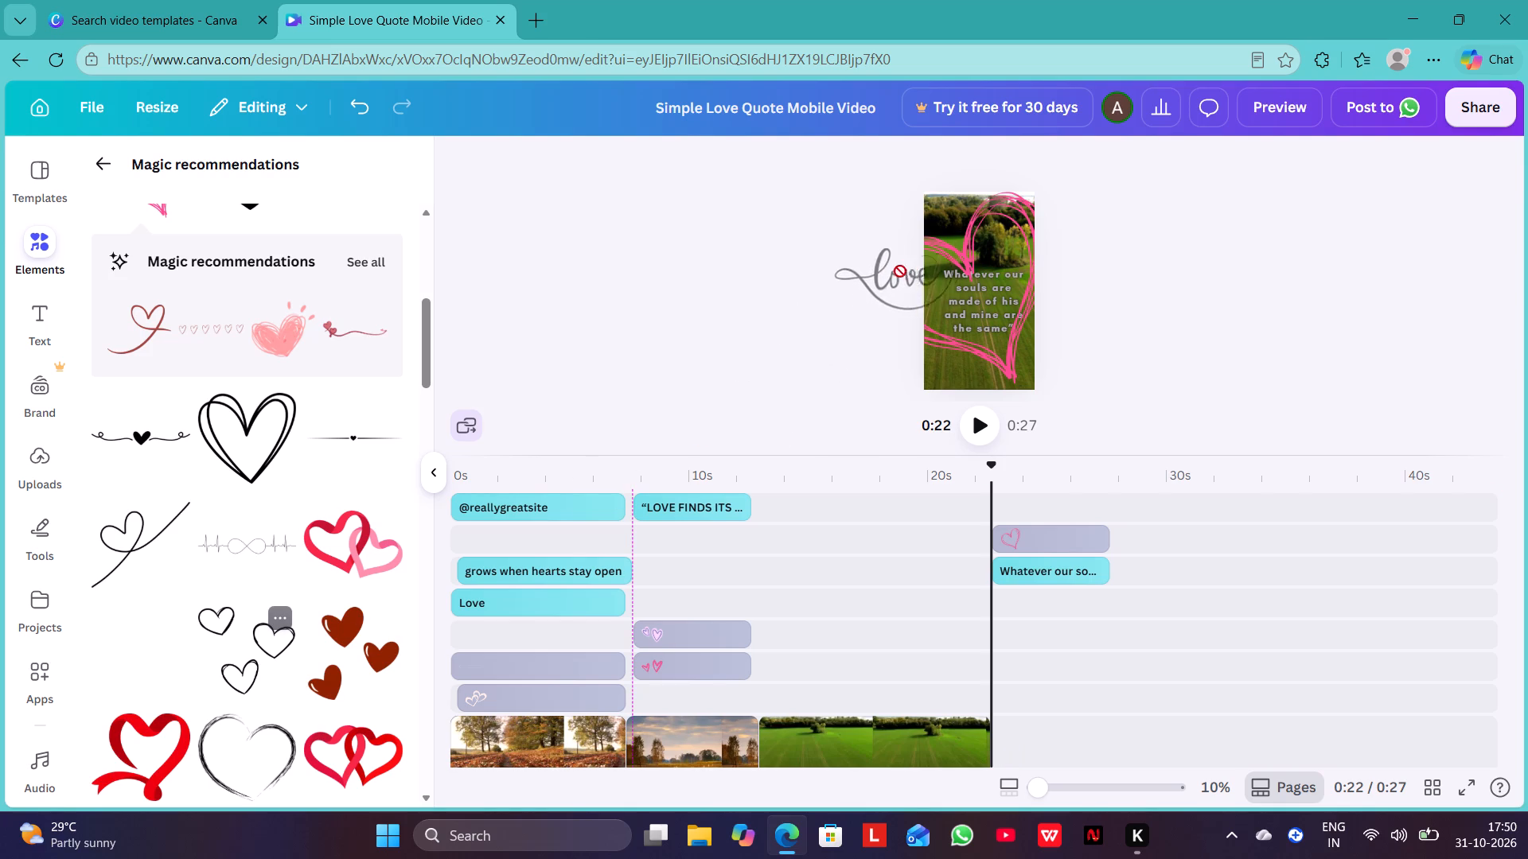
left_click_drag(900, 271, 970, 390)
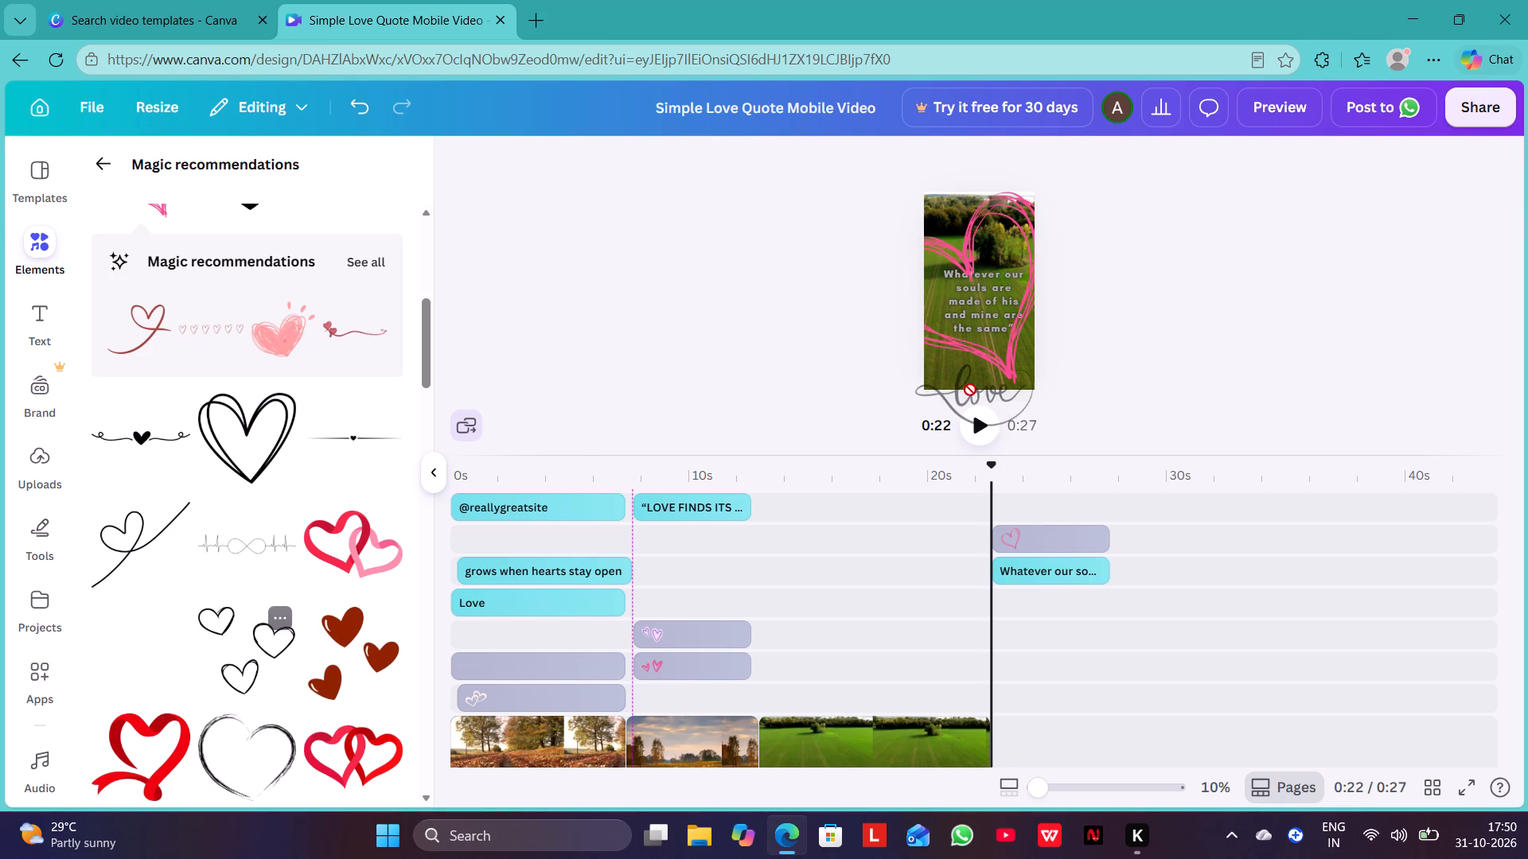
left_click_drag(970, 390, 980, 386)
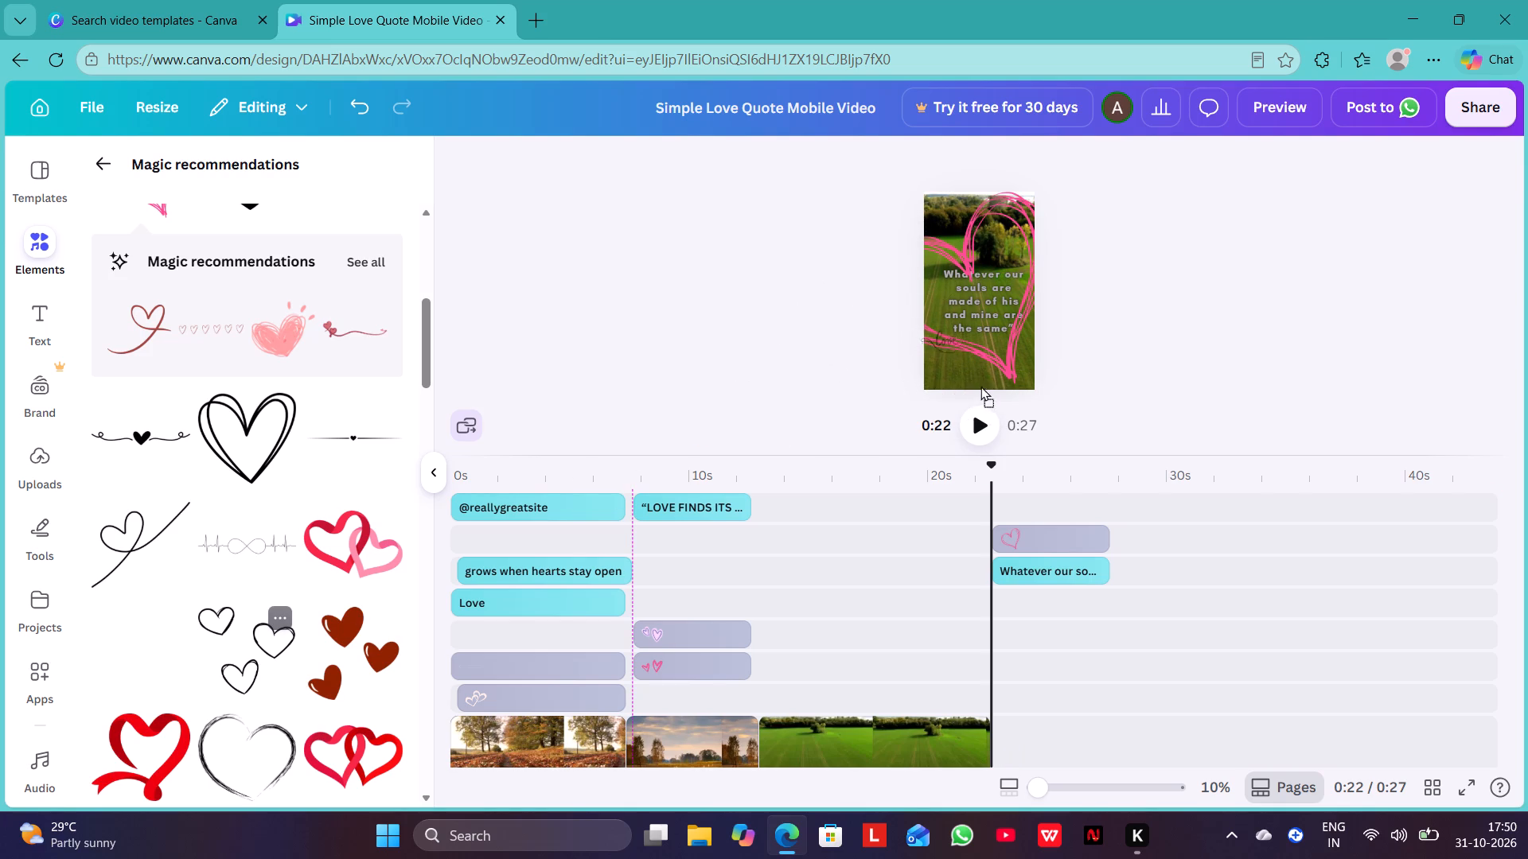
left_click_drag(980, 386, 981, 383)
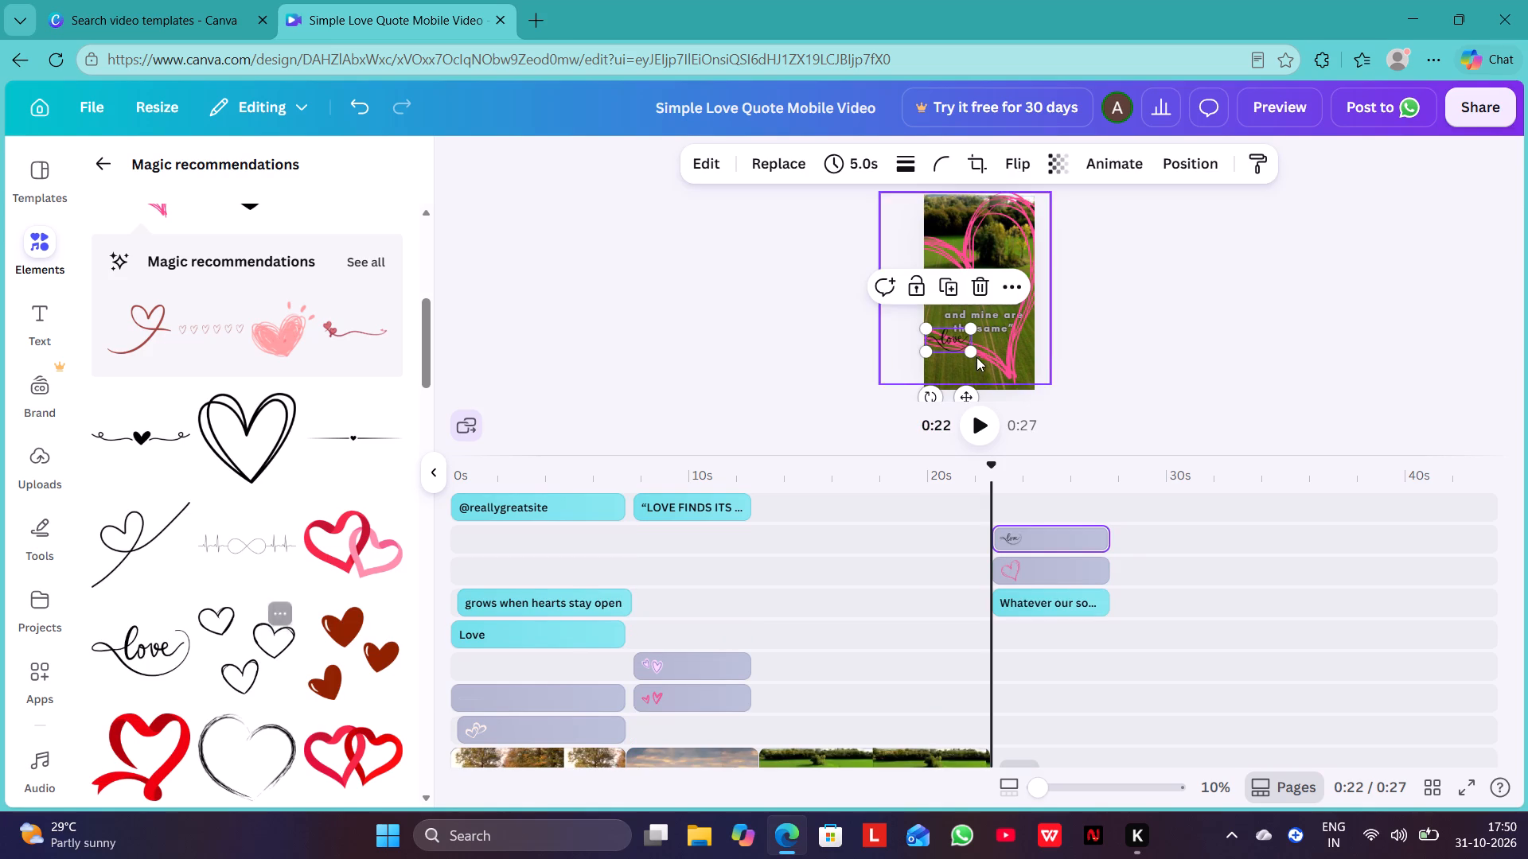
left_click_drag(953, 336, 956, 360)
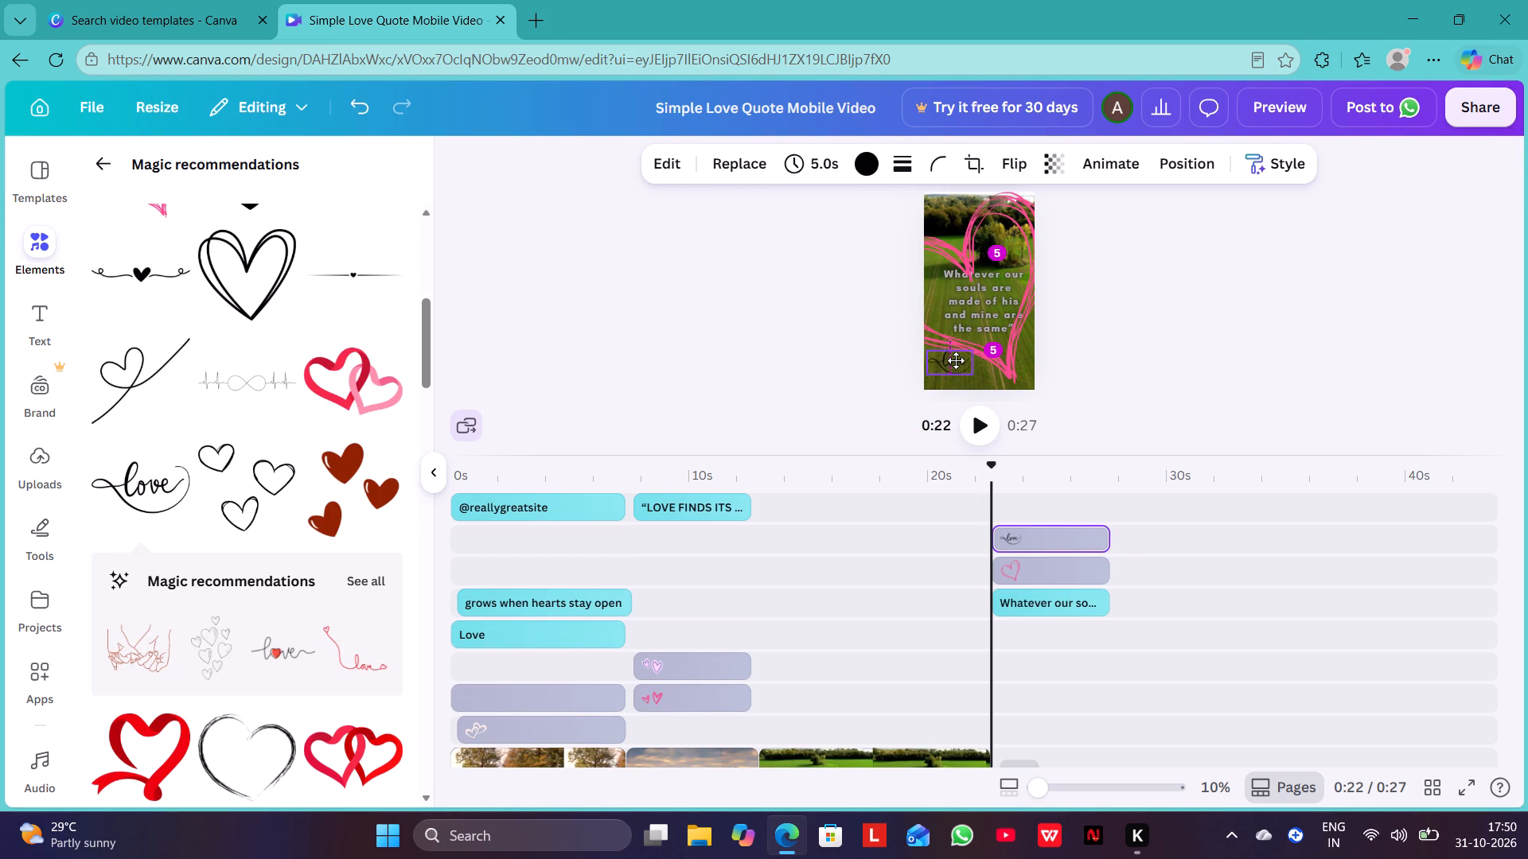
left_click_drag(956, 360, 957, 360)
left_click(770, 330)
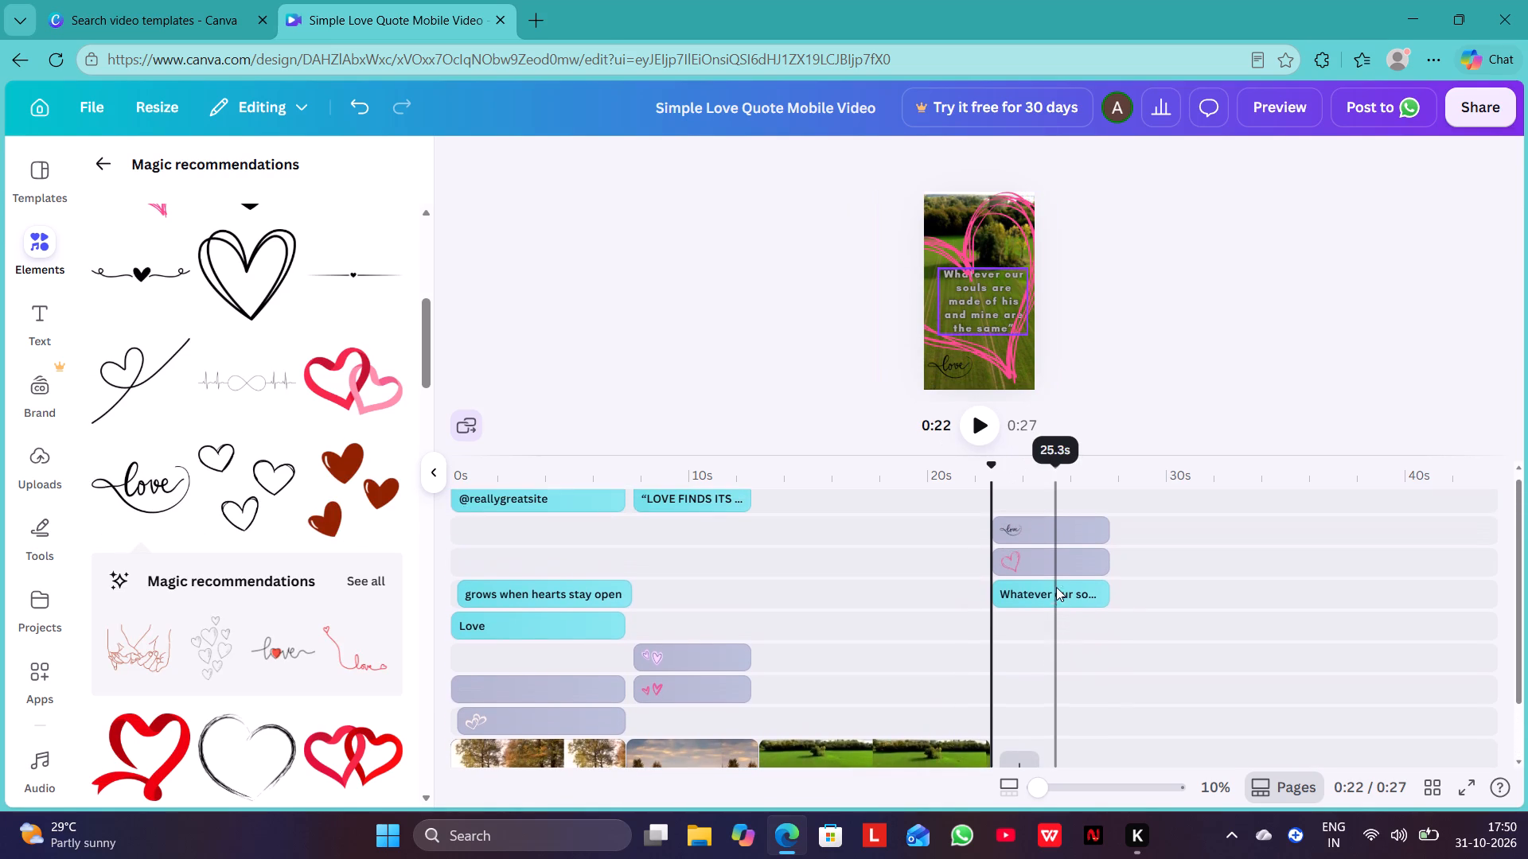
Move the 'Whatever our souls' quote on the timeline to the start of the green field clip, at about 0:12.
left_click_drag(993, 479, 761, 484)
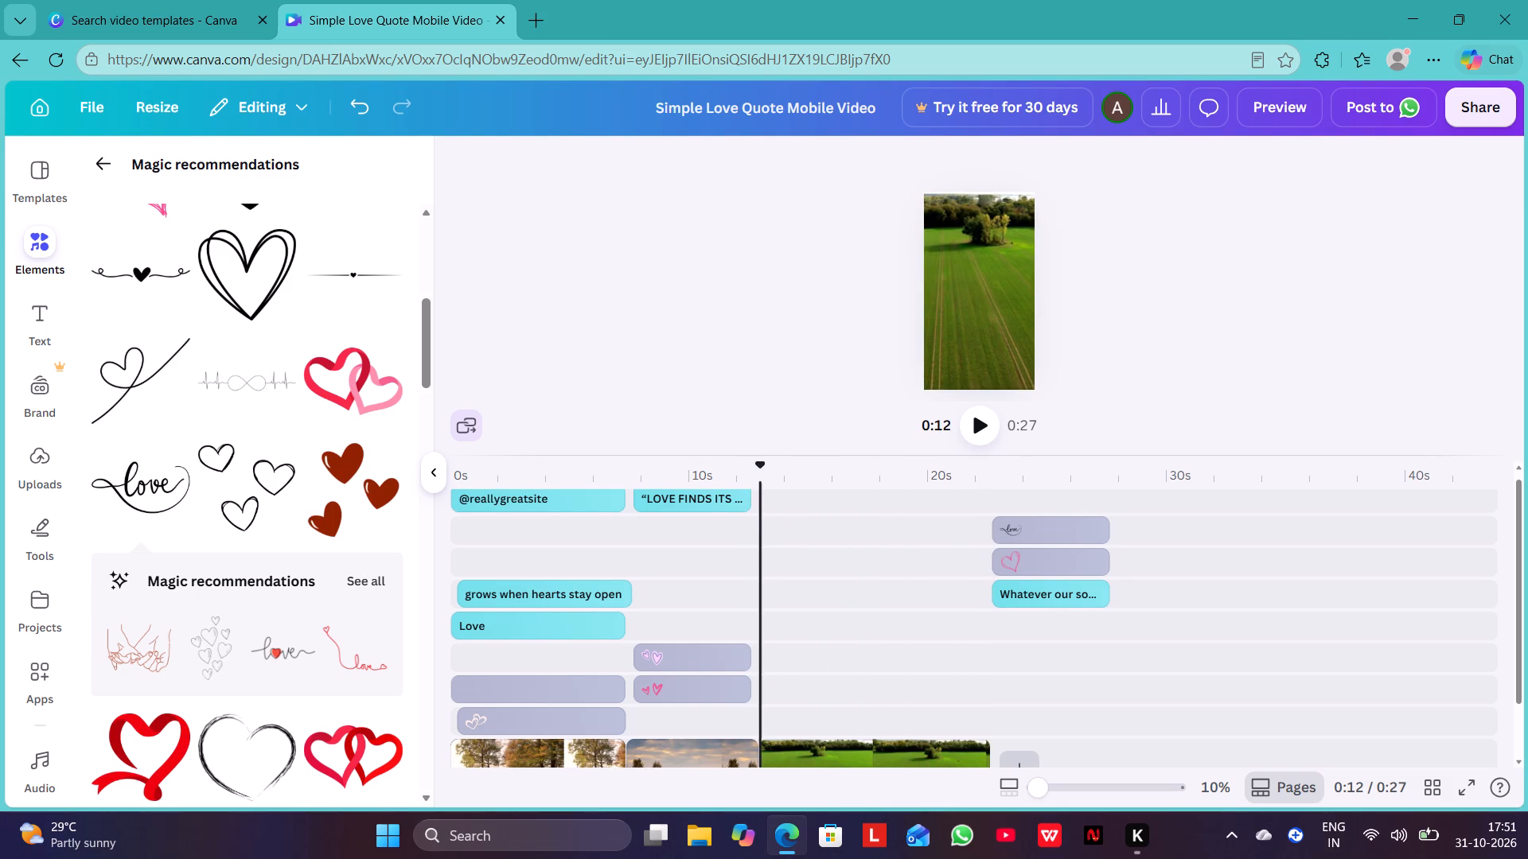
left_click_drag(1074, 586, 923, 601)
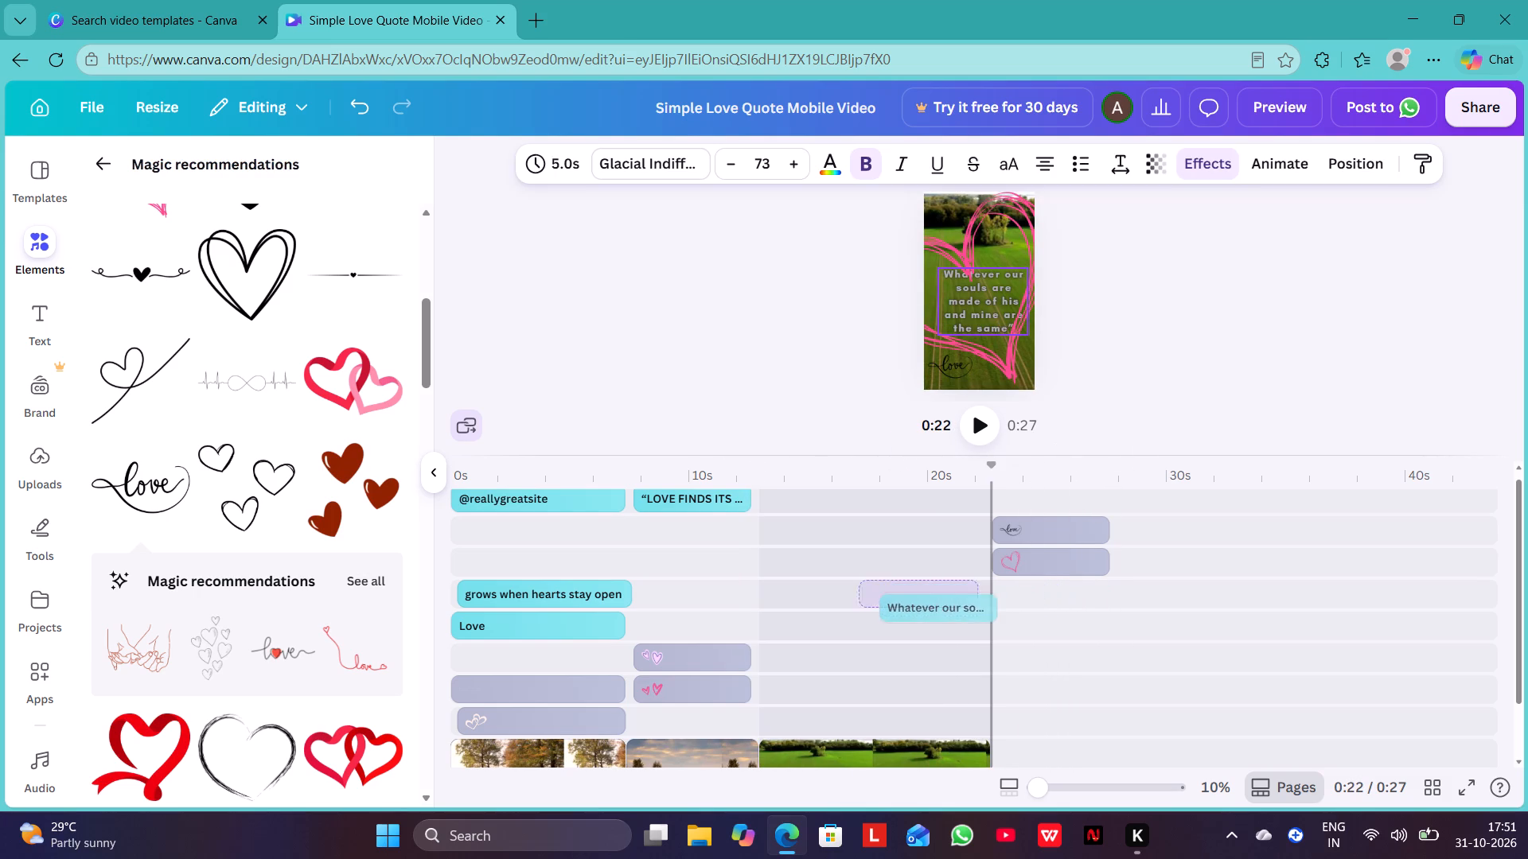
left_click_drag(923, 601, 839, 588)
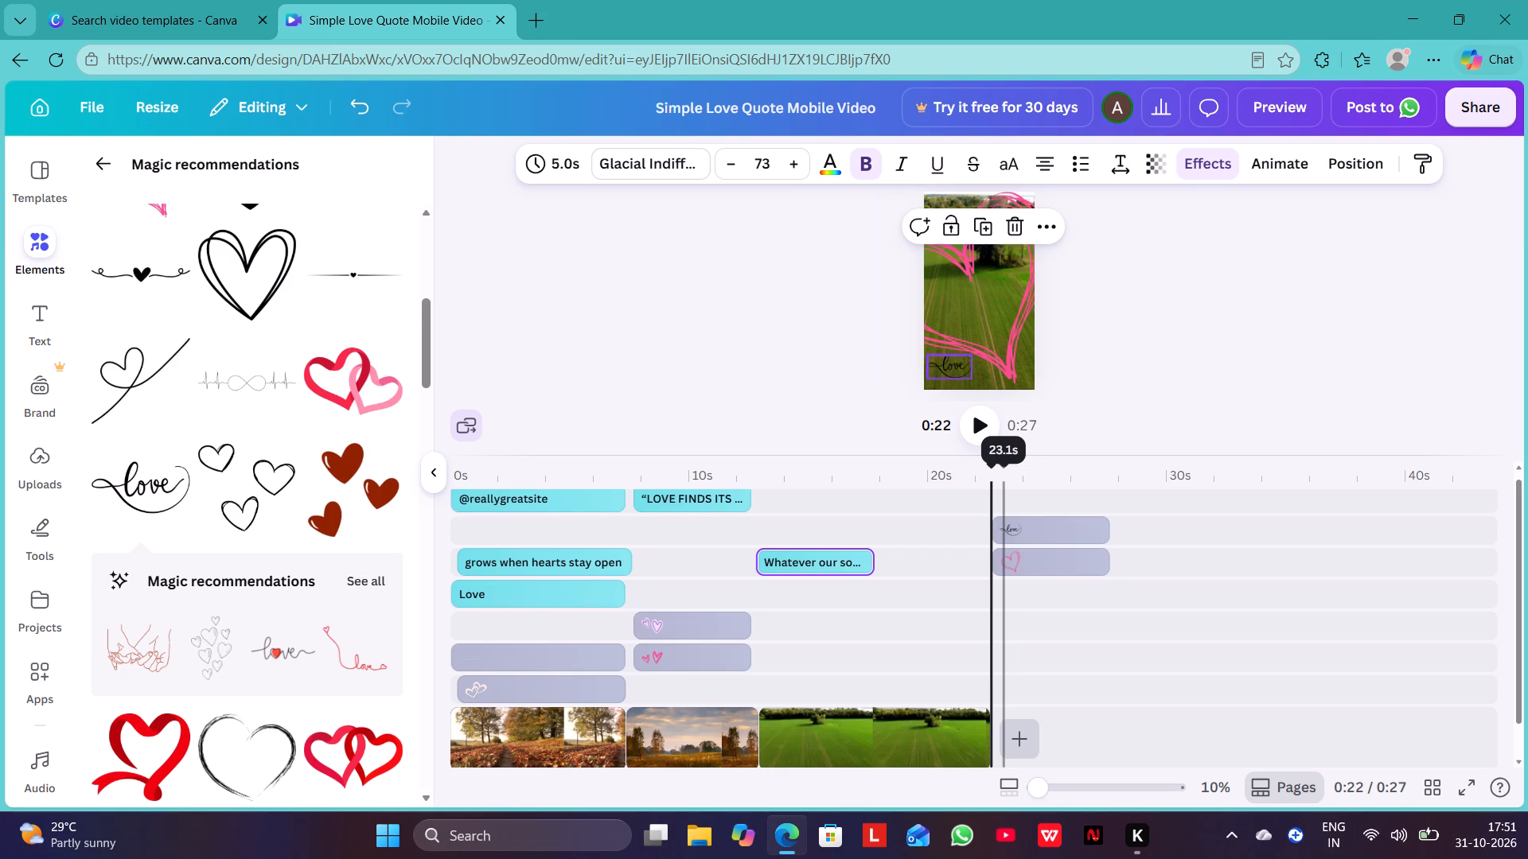
Delete the 'Whatever our souls' quote, the pink heart outline and the handwritten 'love' graphic from the timeline.
left_click(844, 560)
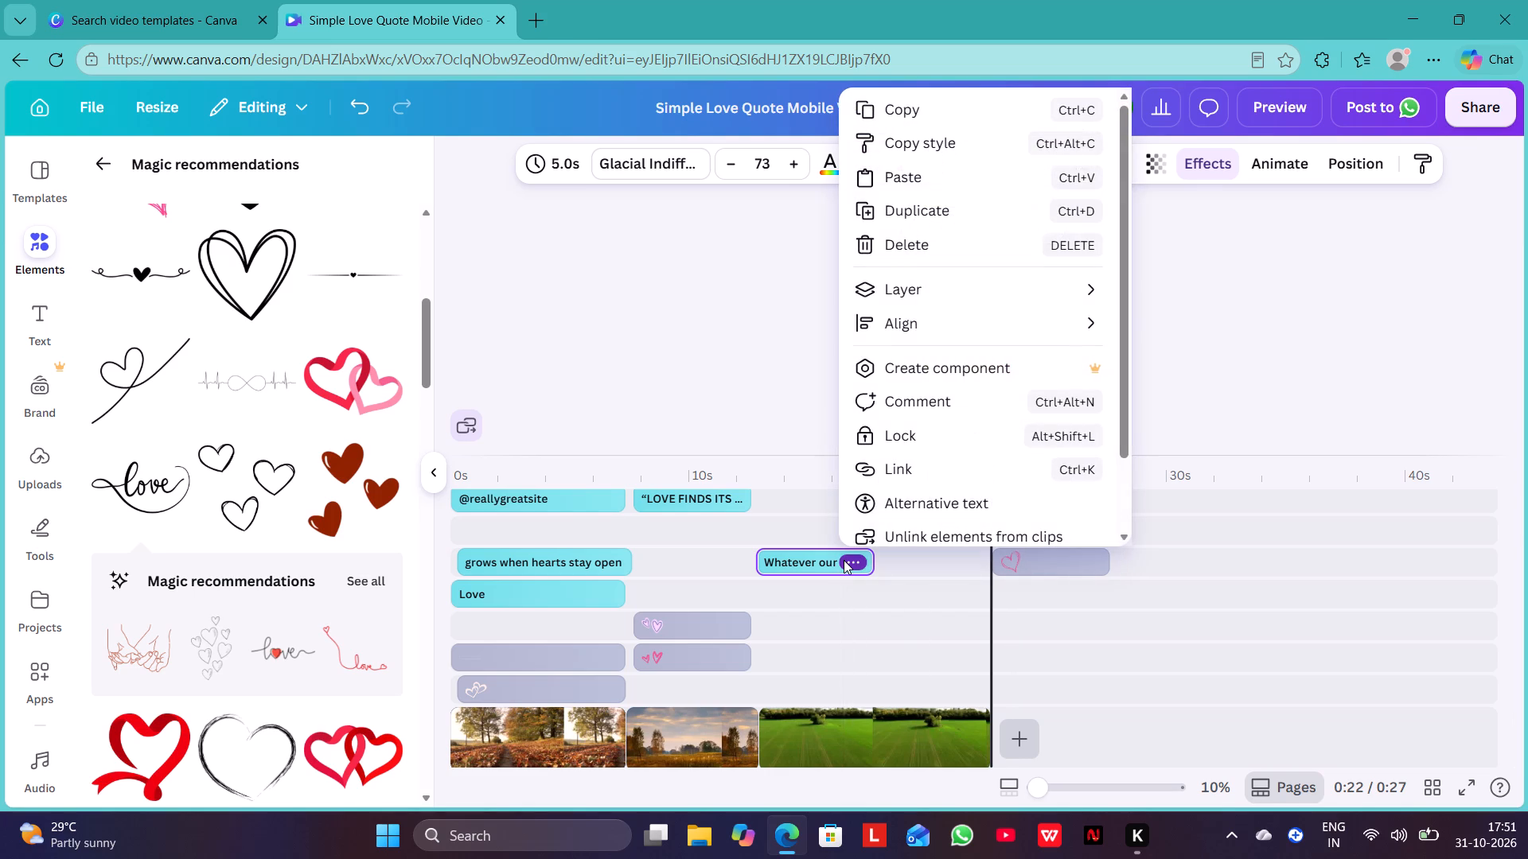
left_click(805, 563)
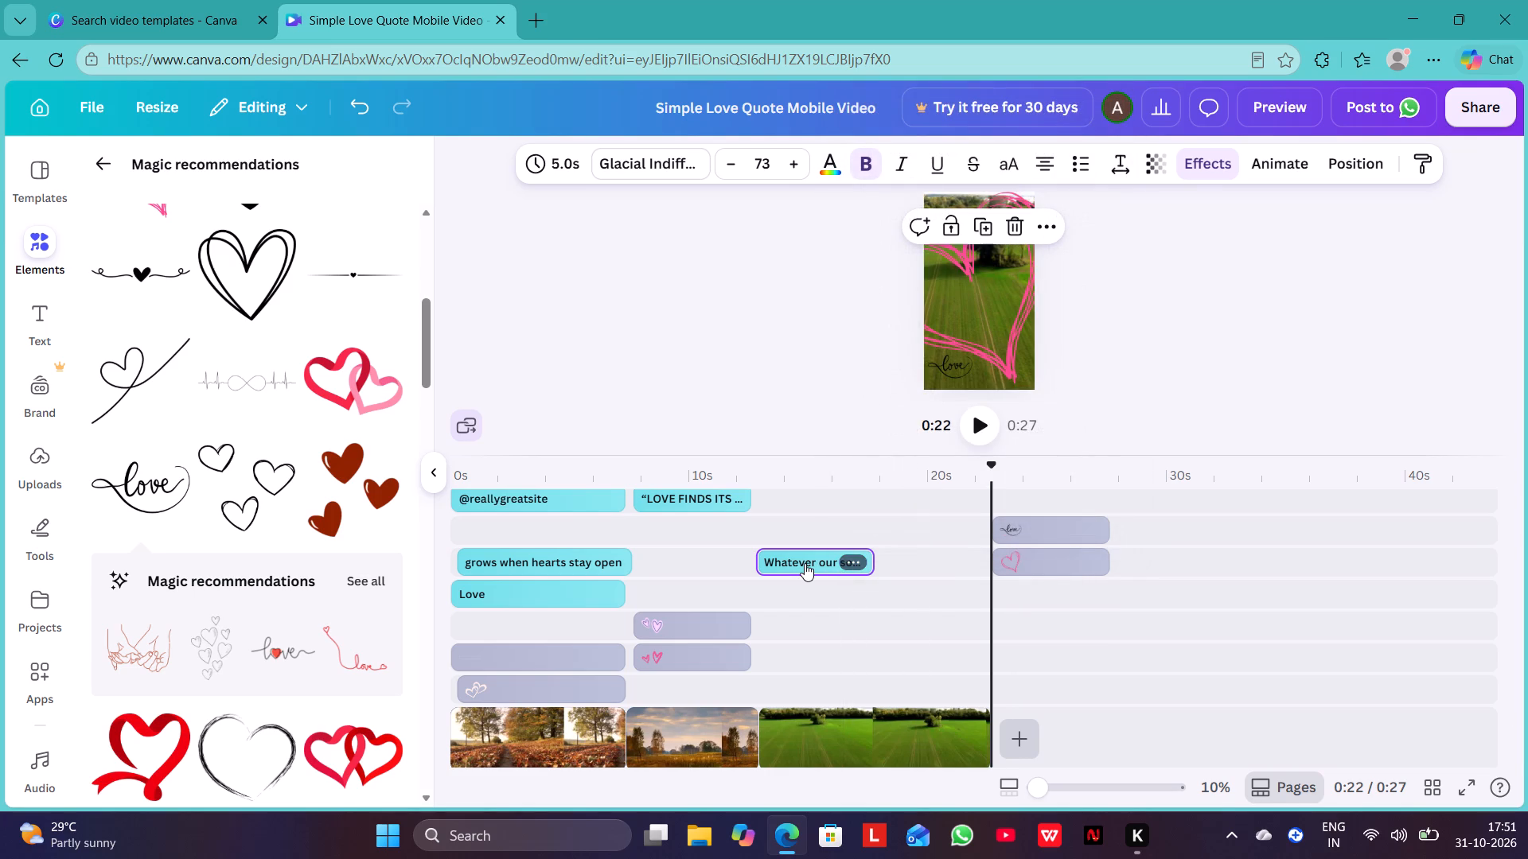
key("Delete")
left_click(1021, 554)
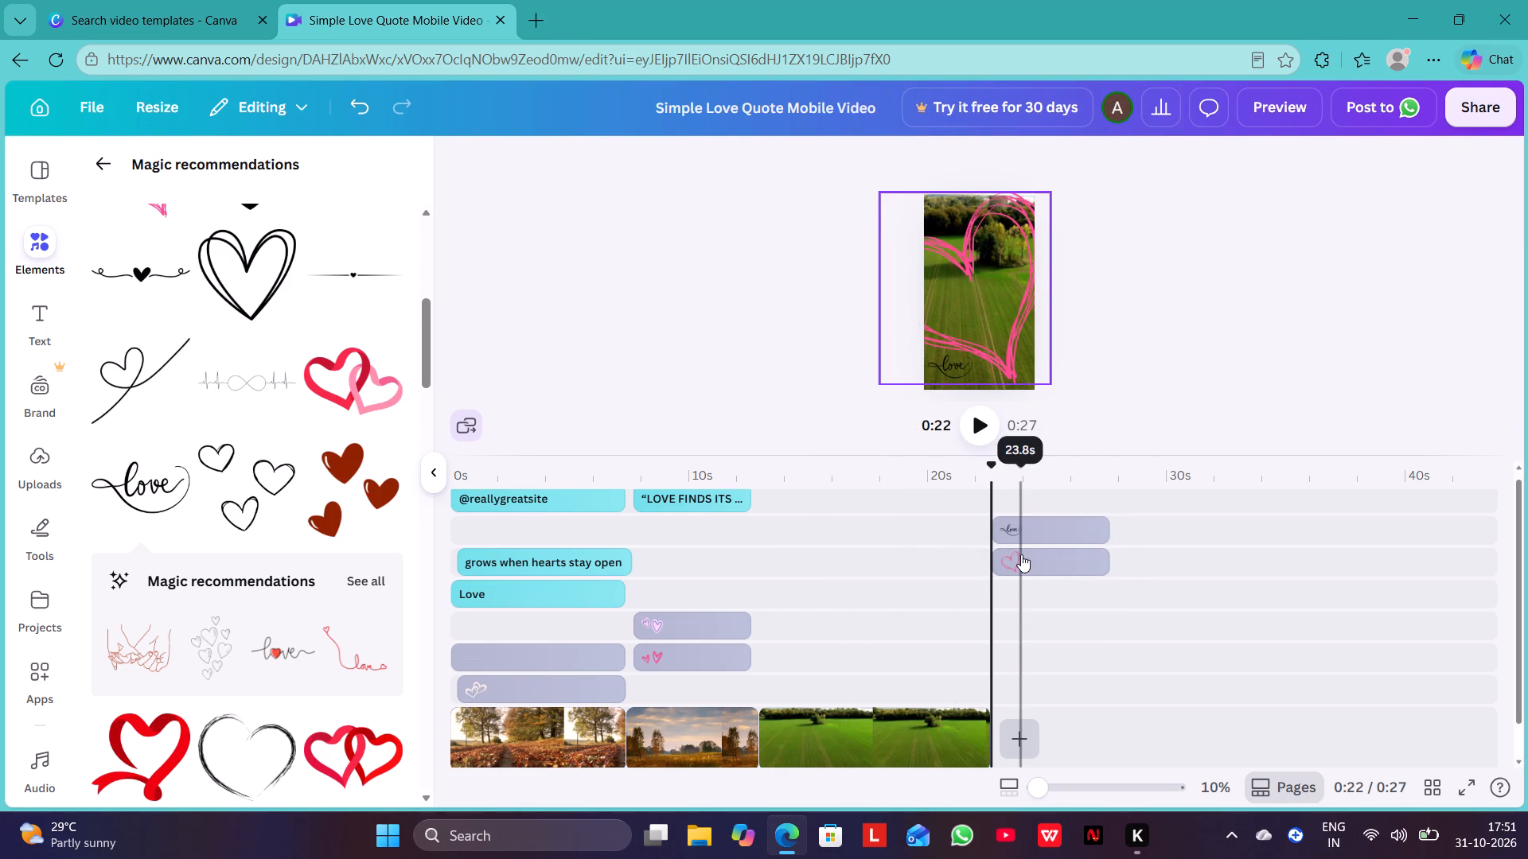
key("Delete")
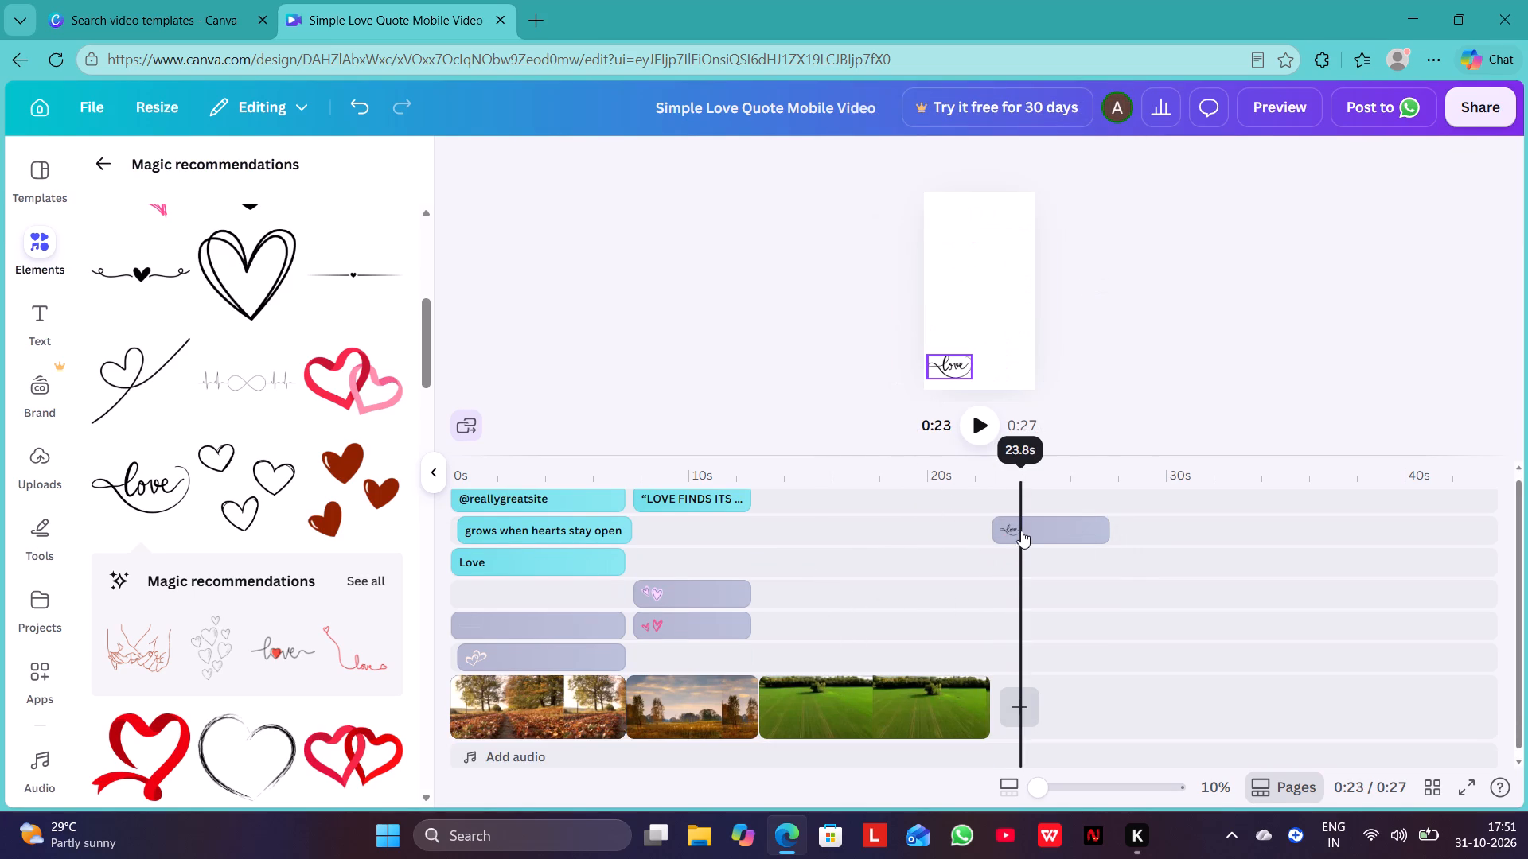
left_click(1021, 527)
key("Delete")
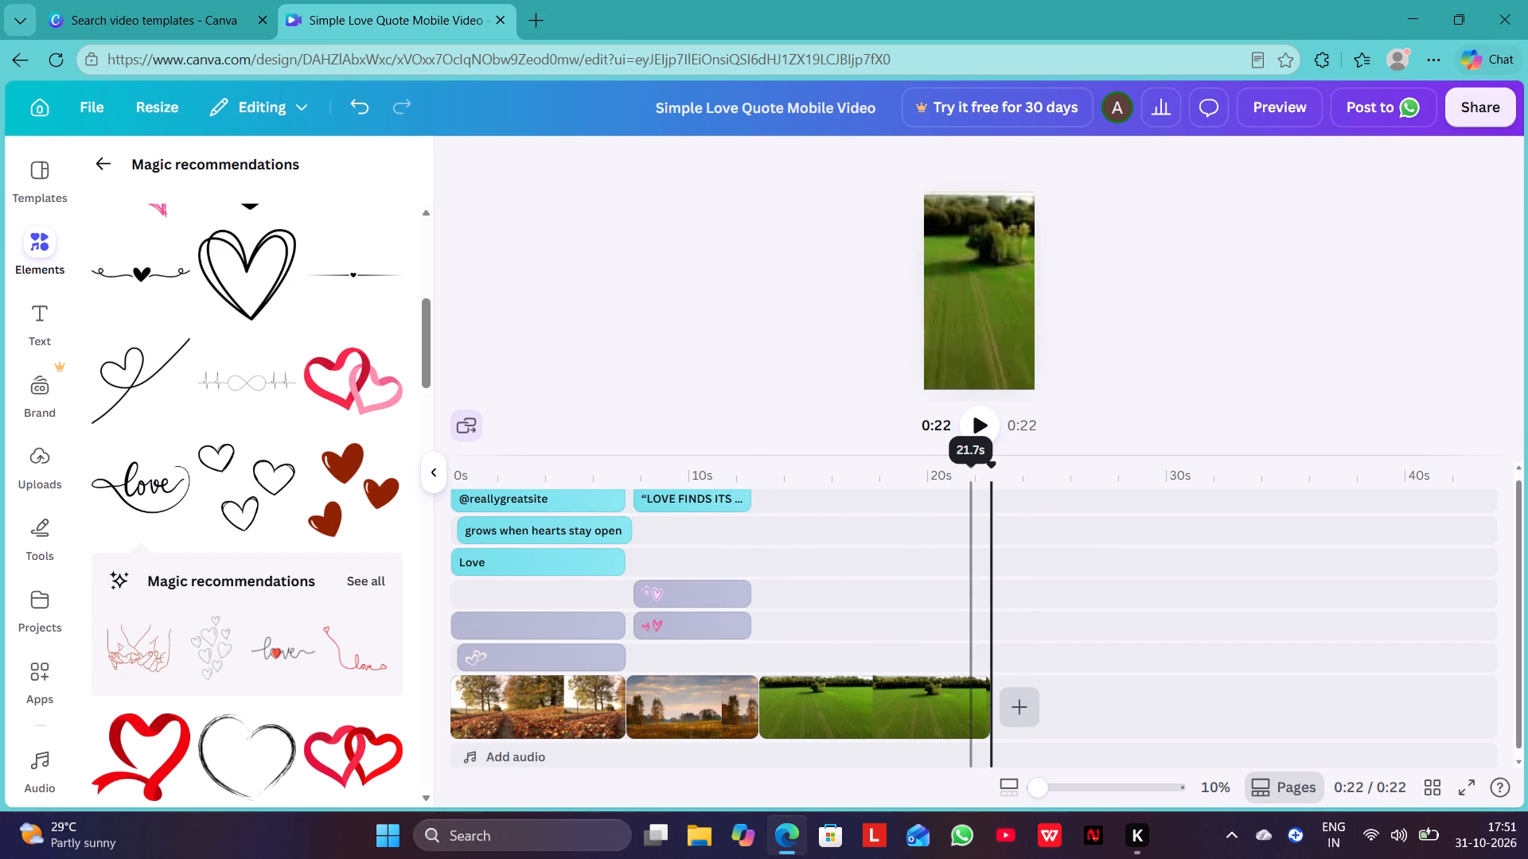
Add a text box at the start of the green field clip, at about 13.0 s on the timeline.
left_click_drag(992, 482, 763, 527)
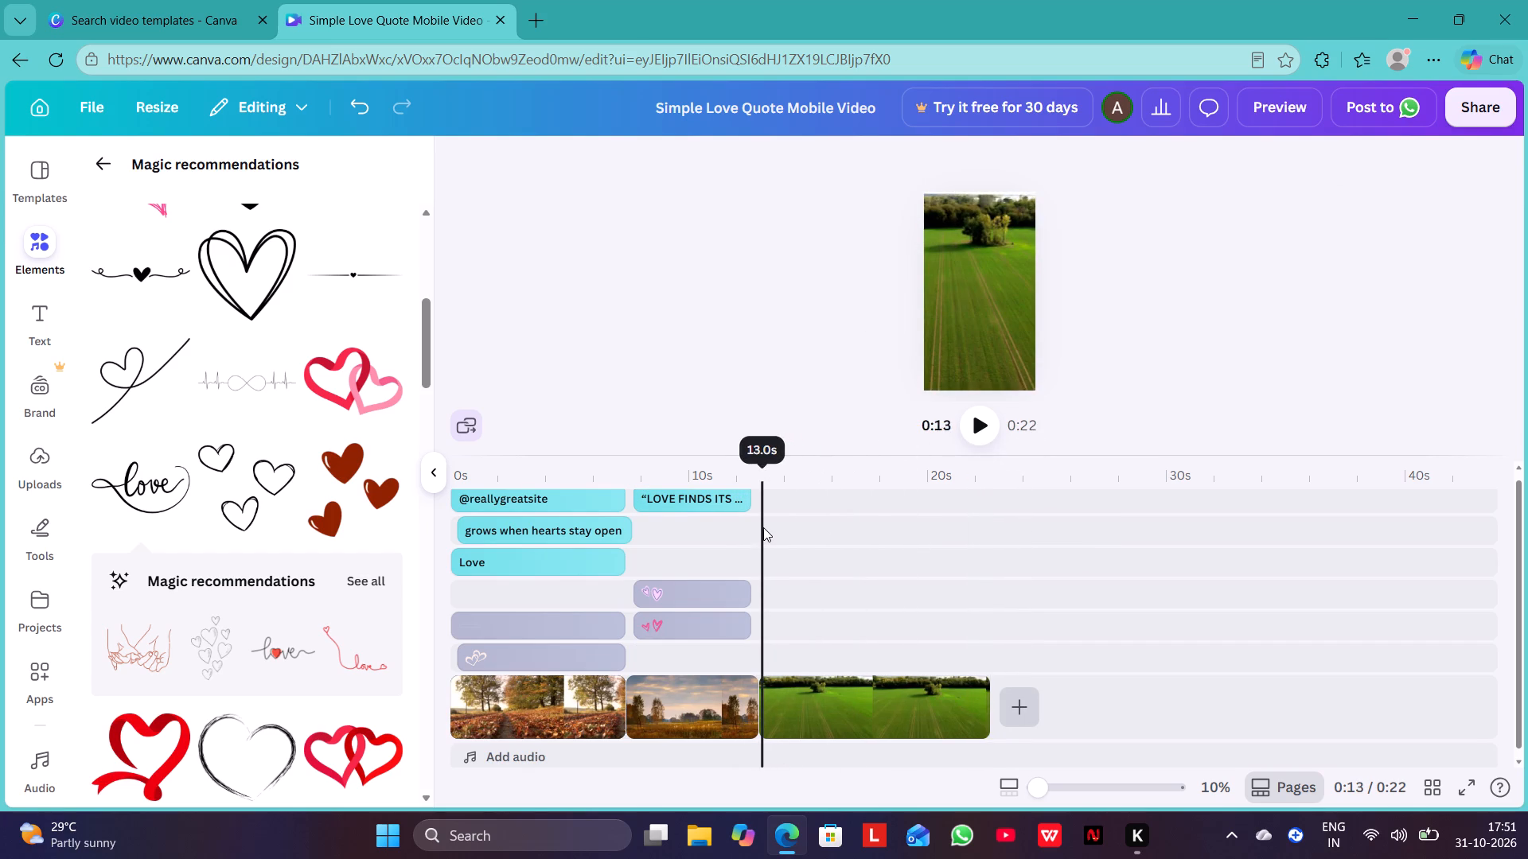
left_click_drag(763, 527, 759, 527)
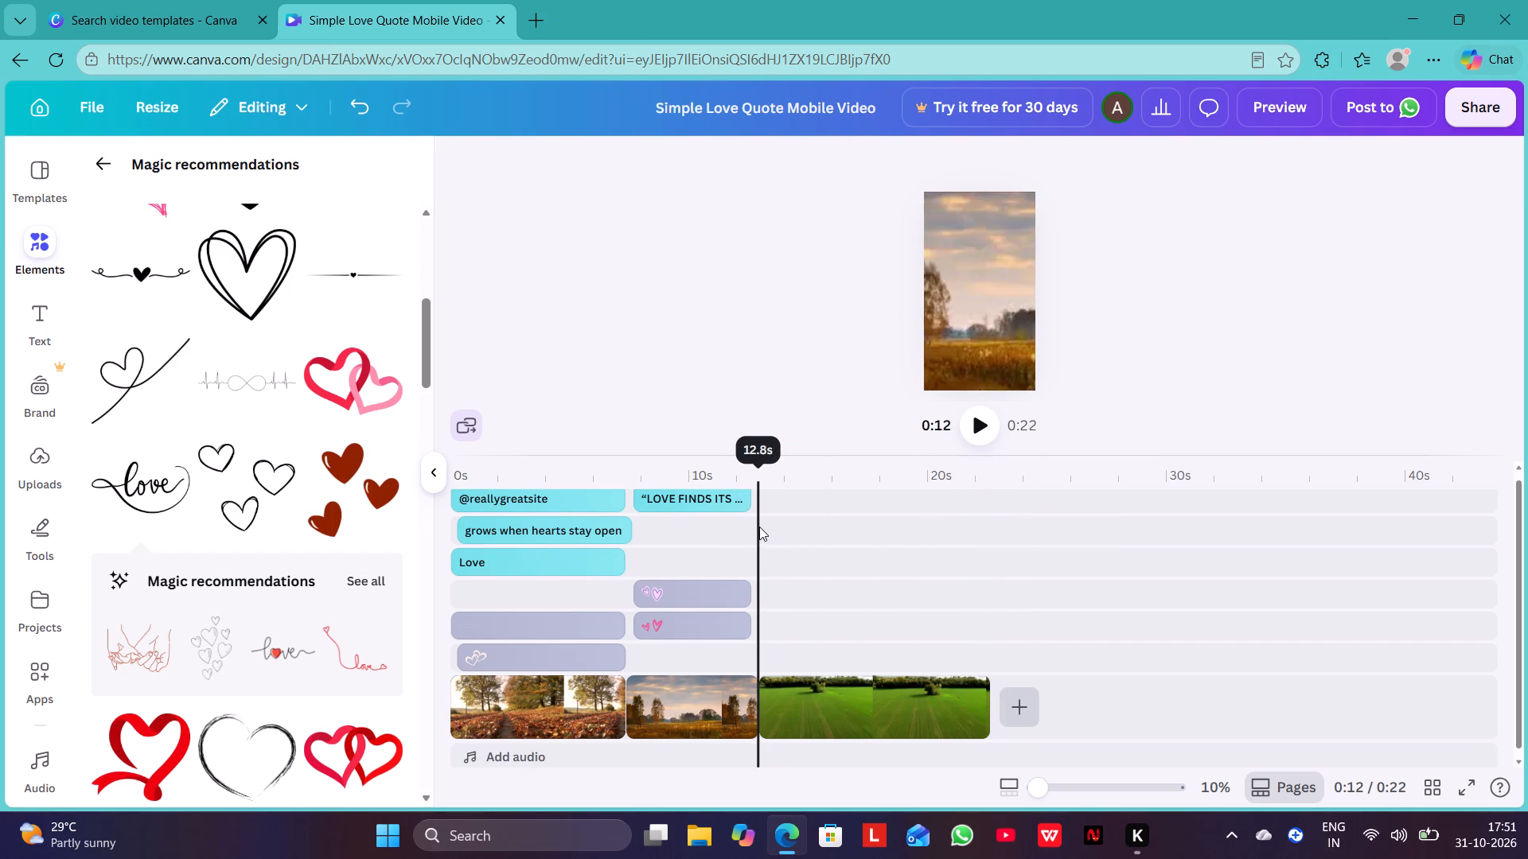
left_click_drag(759, 527, 763, 527)
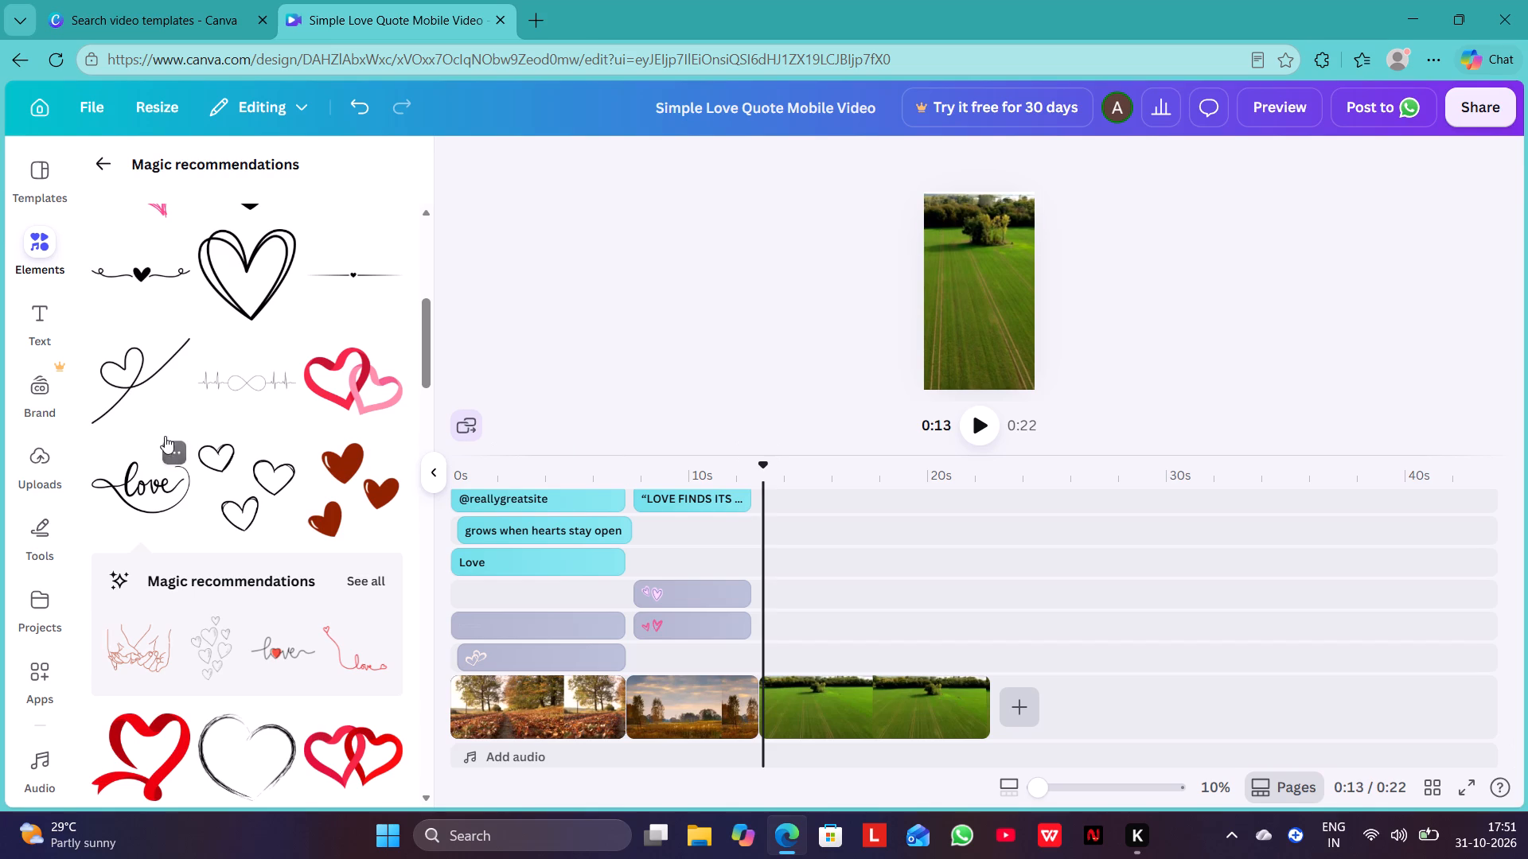
left_click(44, 312)
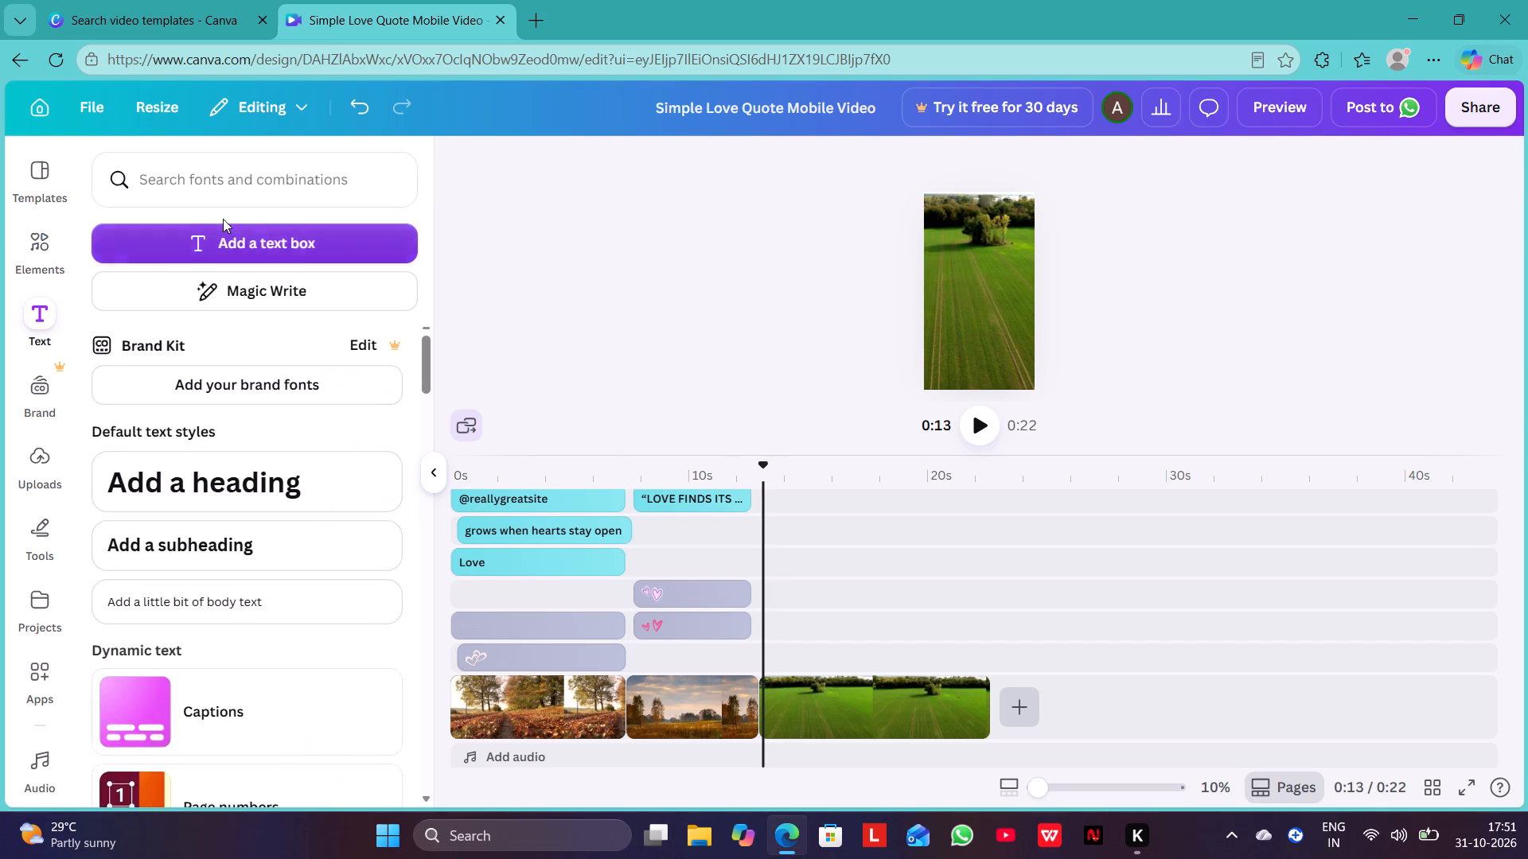
left_click(244, 236)
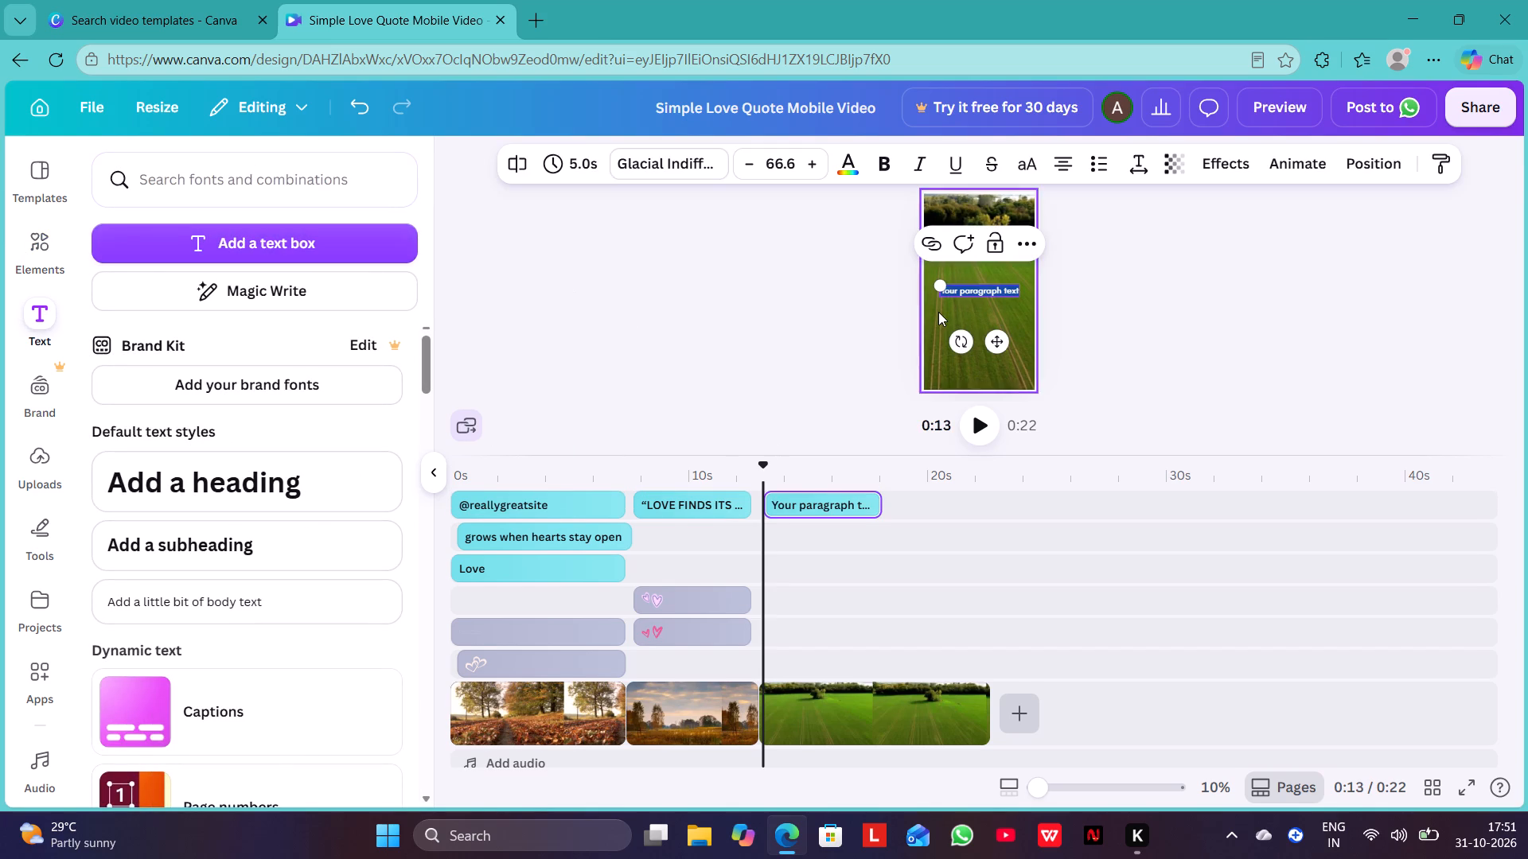
Replace the new text box's placeholder text with the quote “Love is composed of a single soul inhabiting two bodies”.
left_click(1018, 290)
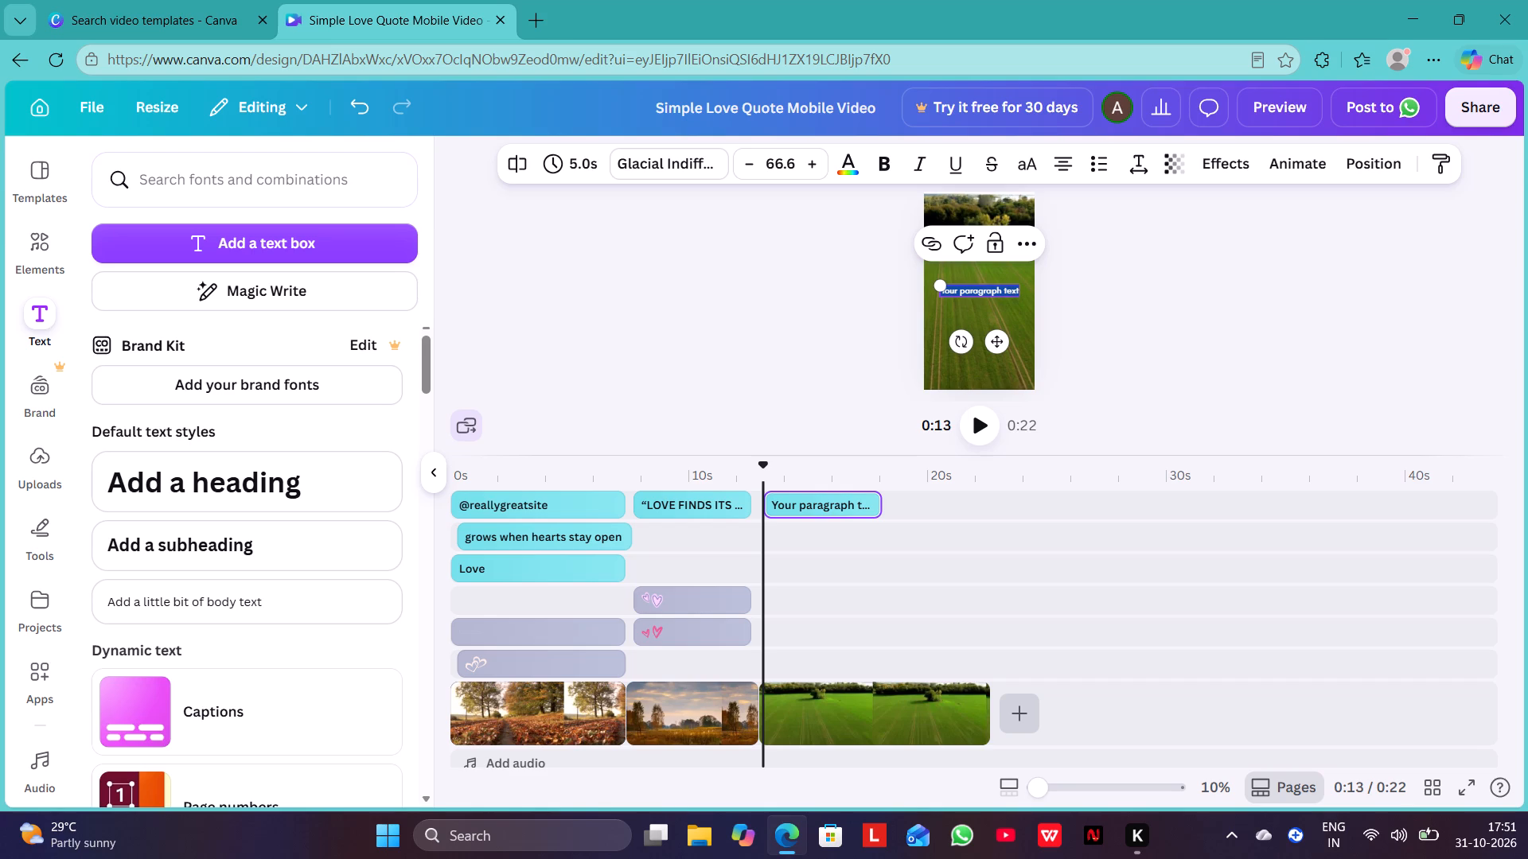
left_click(1016, 290)
key("BackSpace")
key("BackSpace")
key("BackSpace")
key("BackSpace")
key("BackSpace")
key("BackSpace")
key("BackSpace")
key("BackSpace")
key("BackSpace")
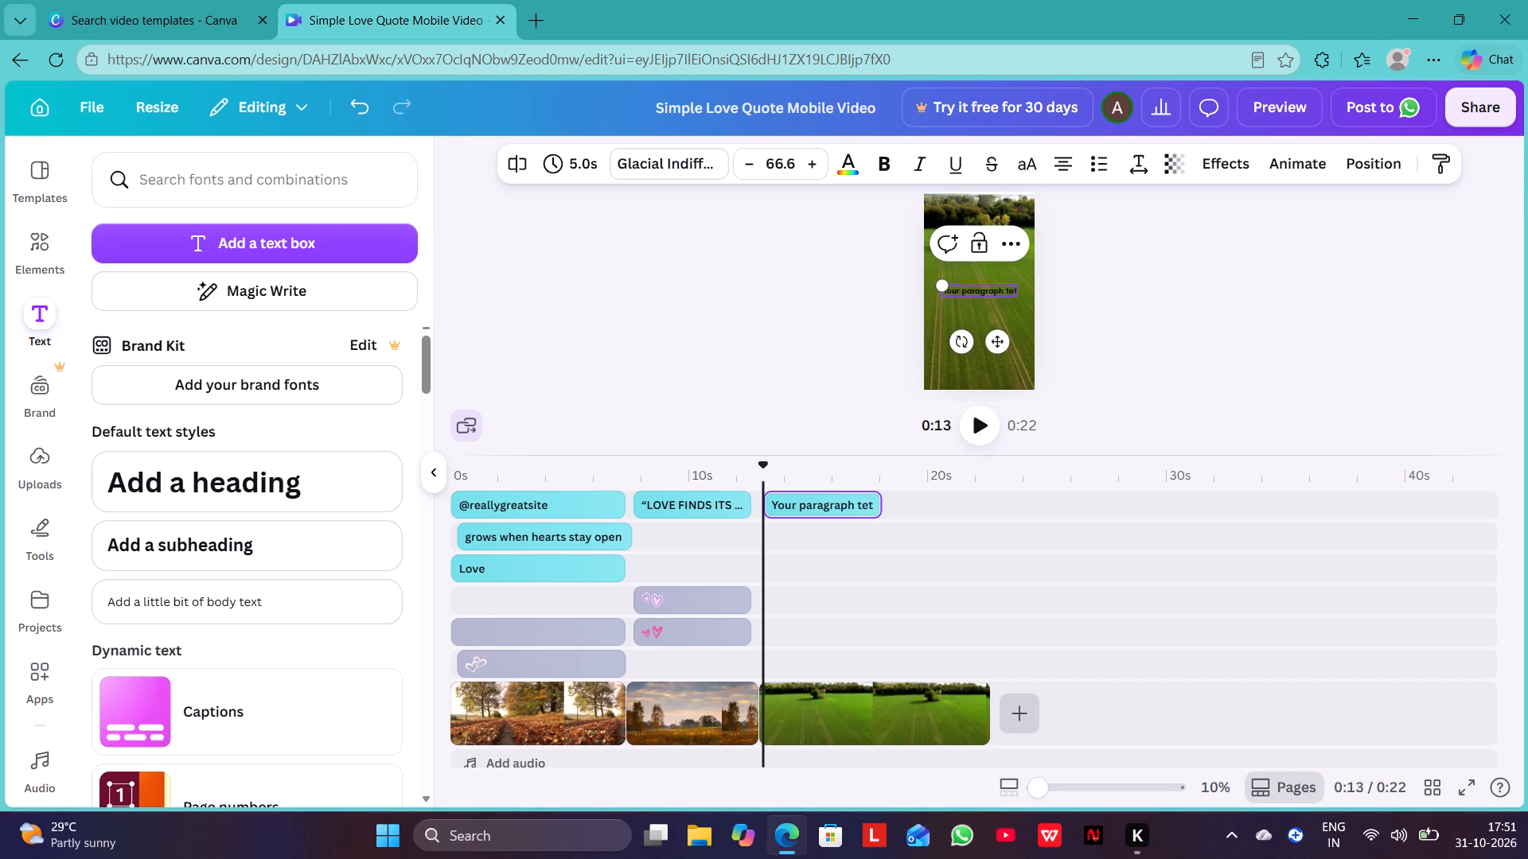
key("BackSpace")
key("BackSpace")
key("BackSpace")
key("BackSpace")
key("BackSpace")
key("BackSpace")
key("BackSpace")
key("BackSpace")
key("BackSpace")
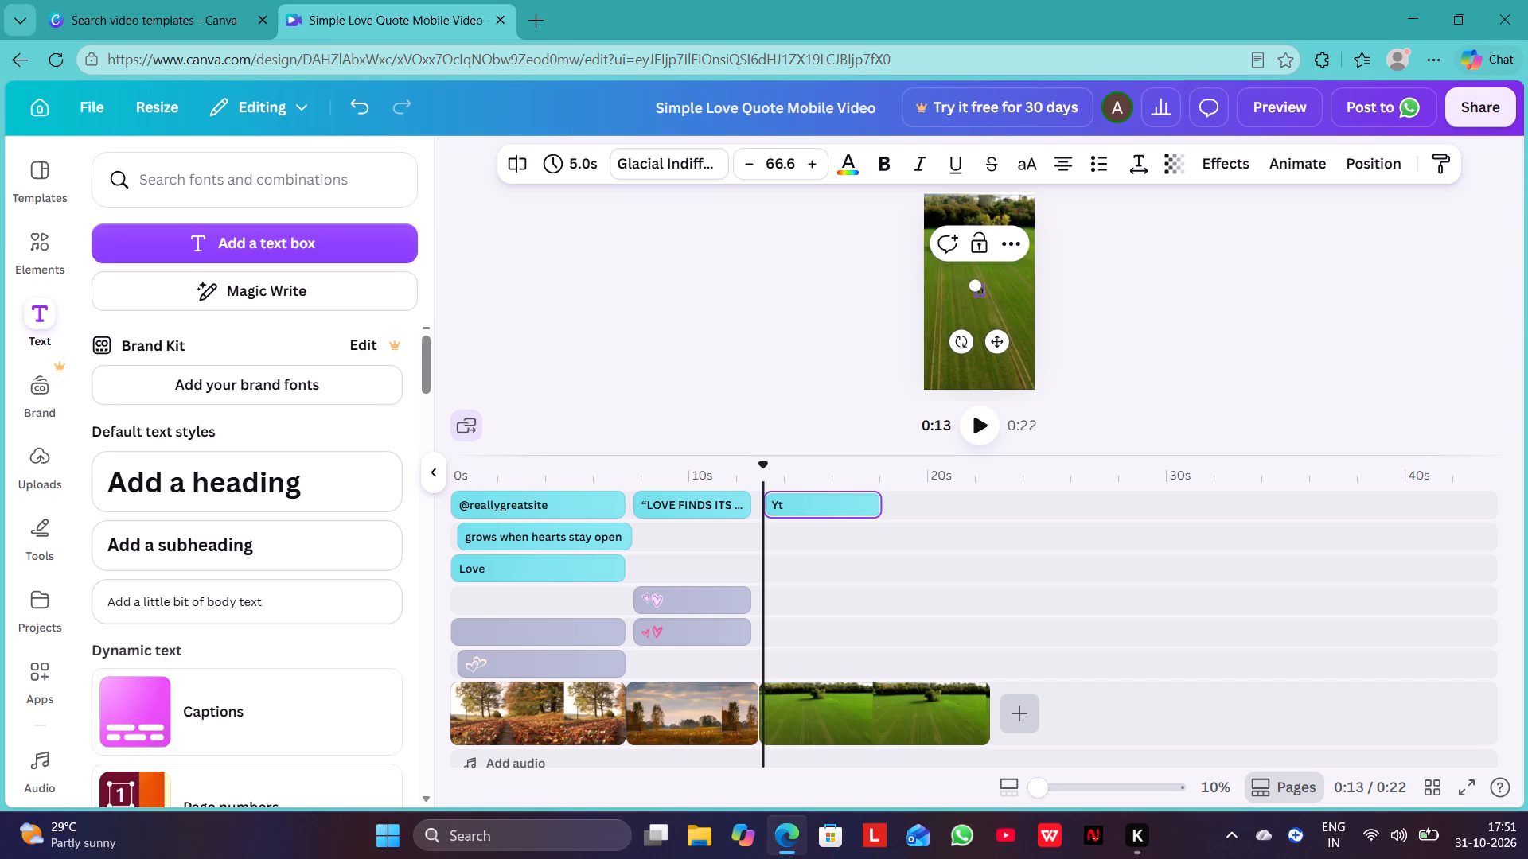
key("BackSpace")
key("Right")
key("BackSpace")
type("\"Love i")
key("space")
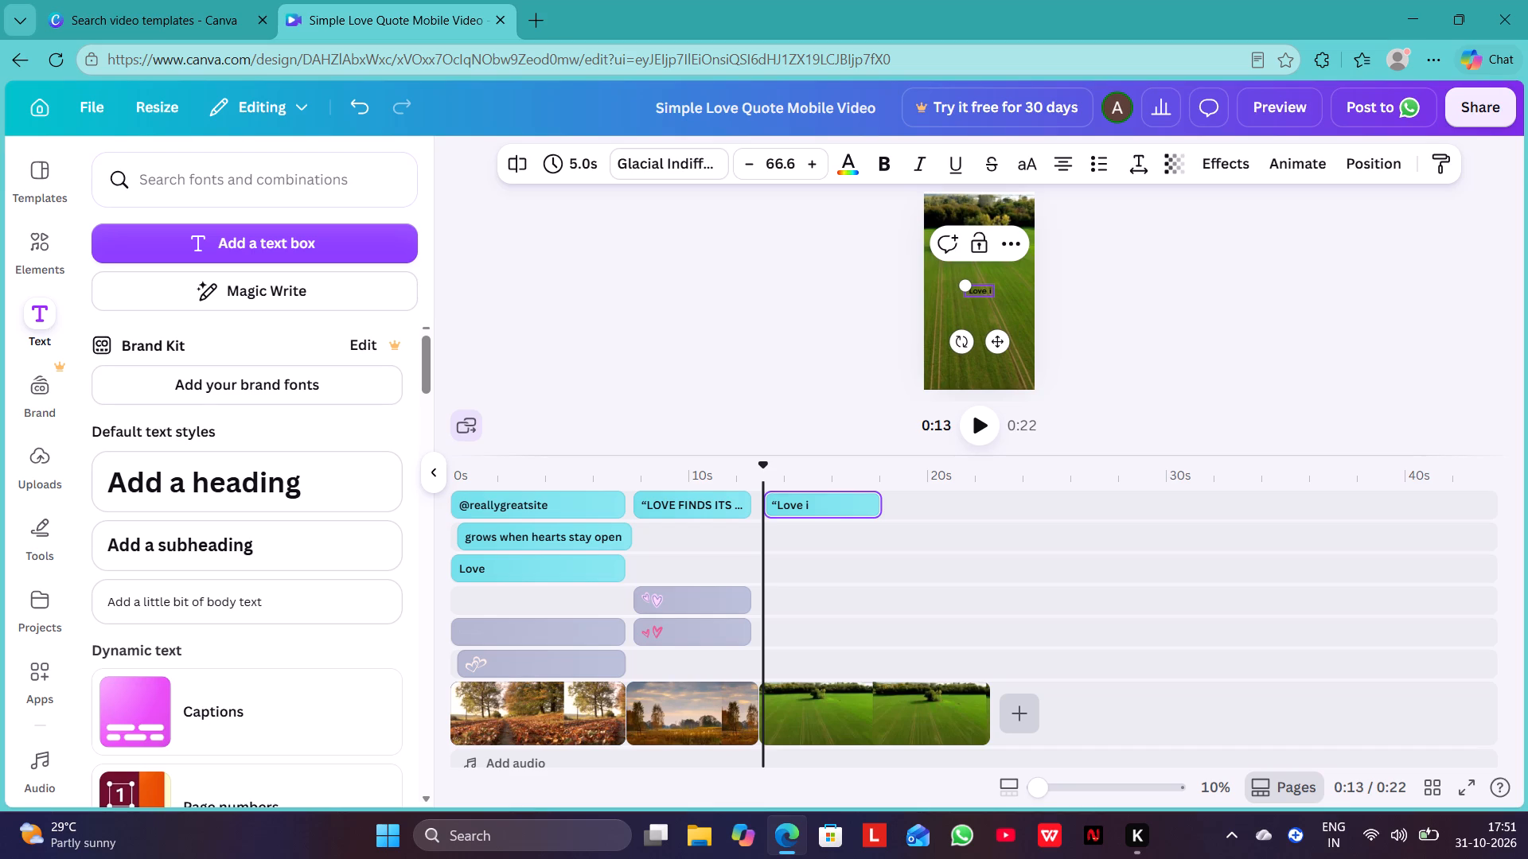
key("BackSpace")
type("s")
key("space")
type("composed")
key("space")
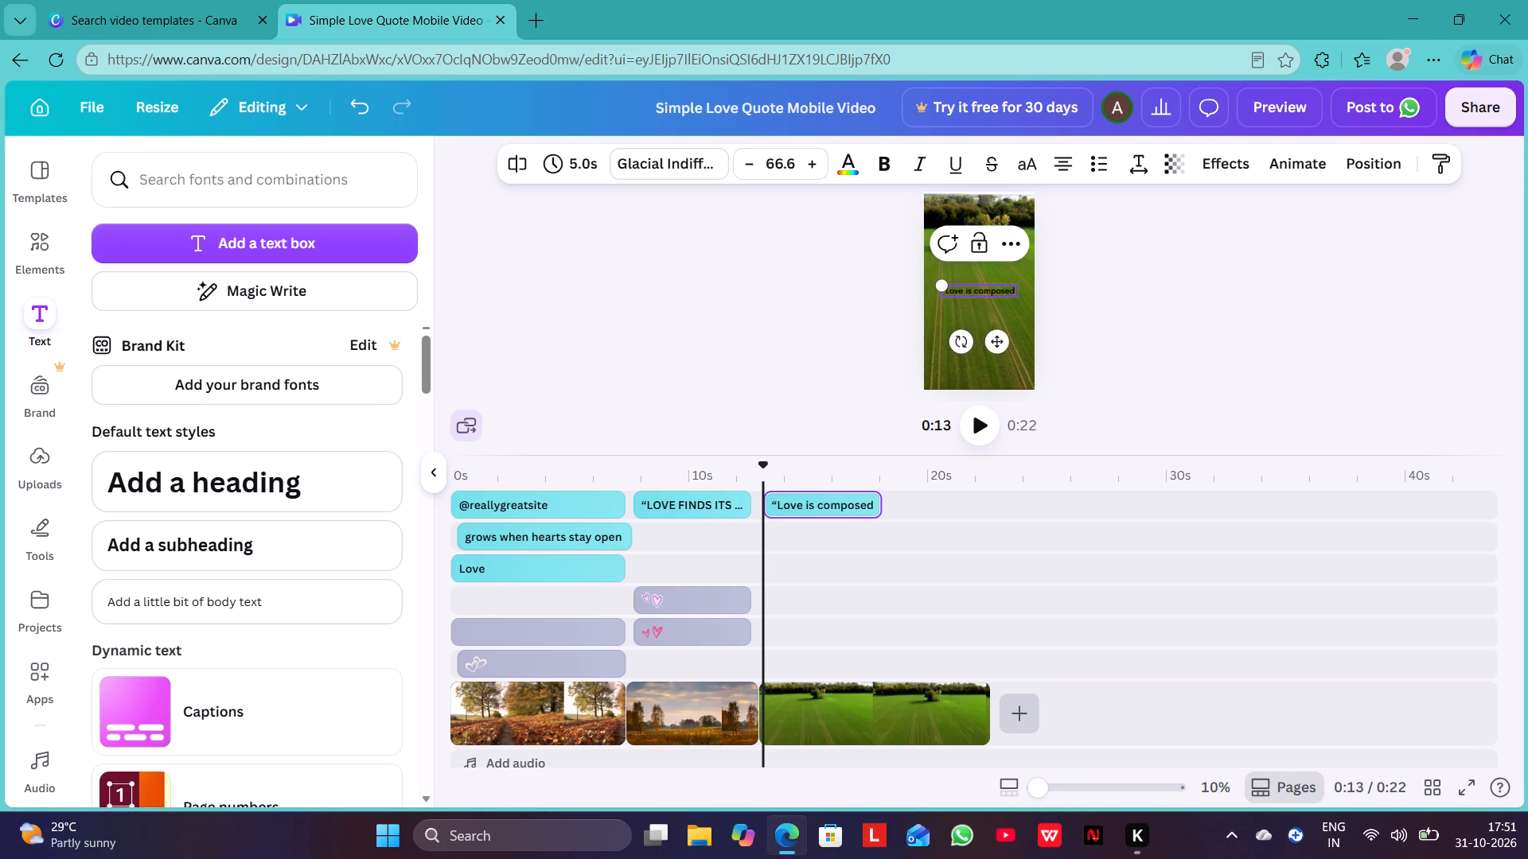
type("of a single")
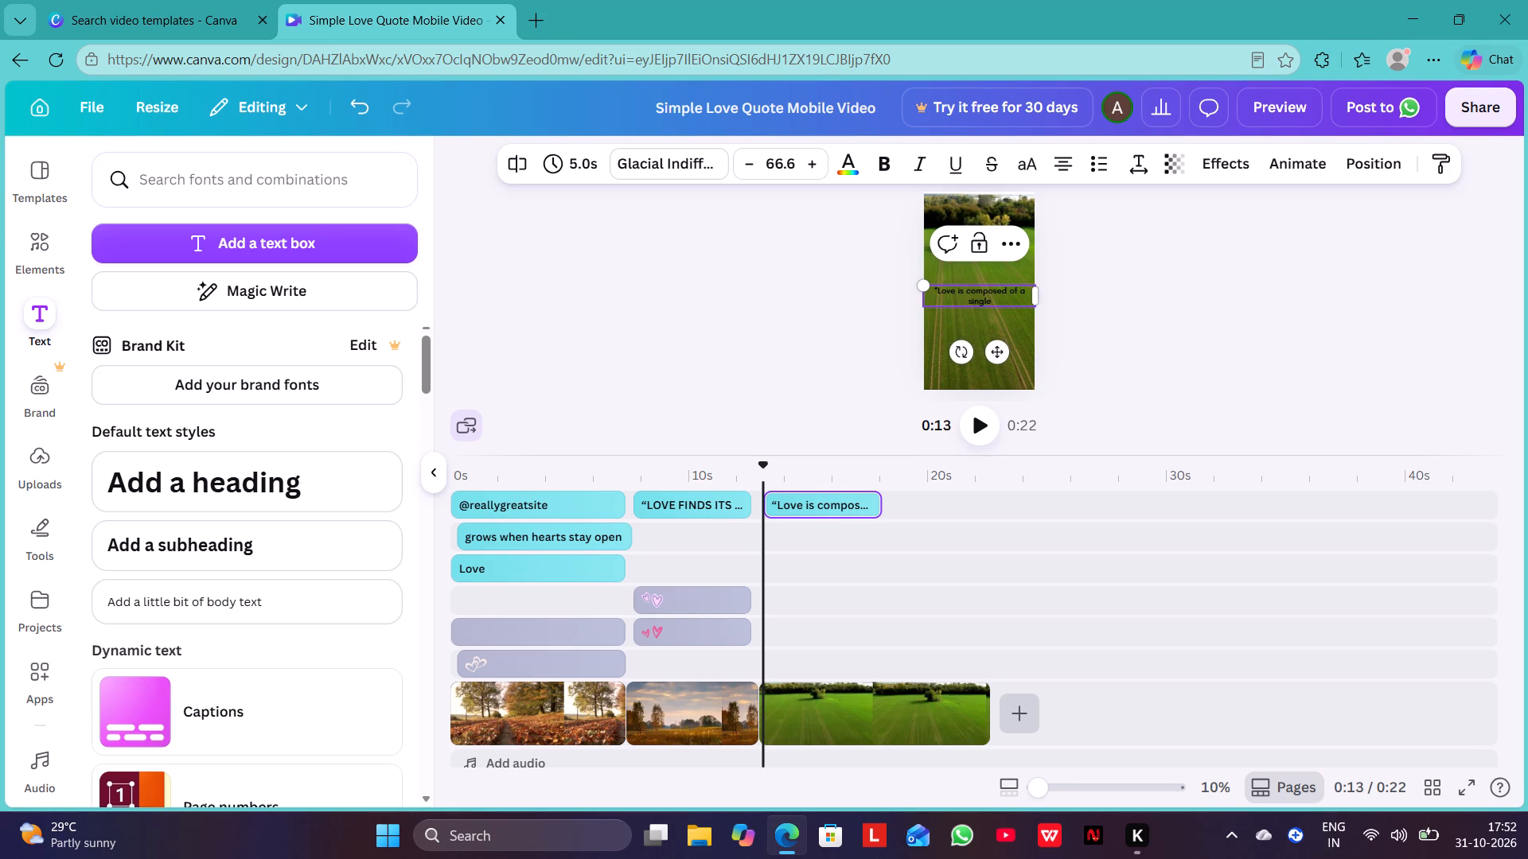
key("space")
type("soul")
key("space")
type("inhabiting")
key("space")
type("two bodies")
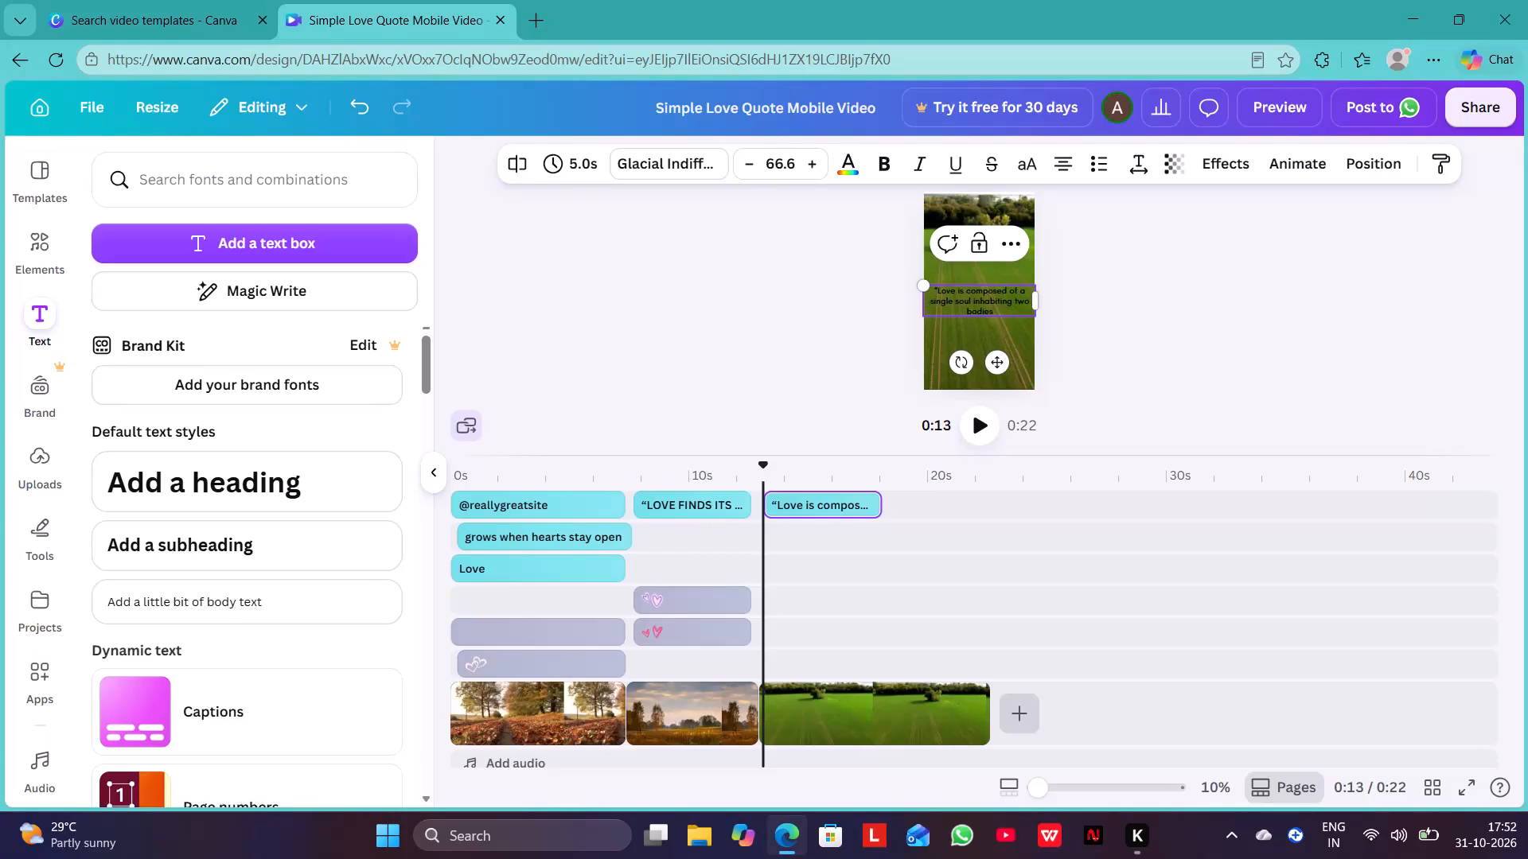
key("shift+quotedbl")
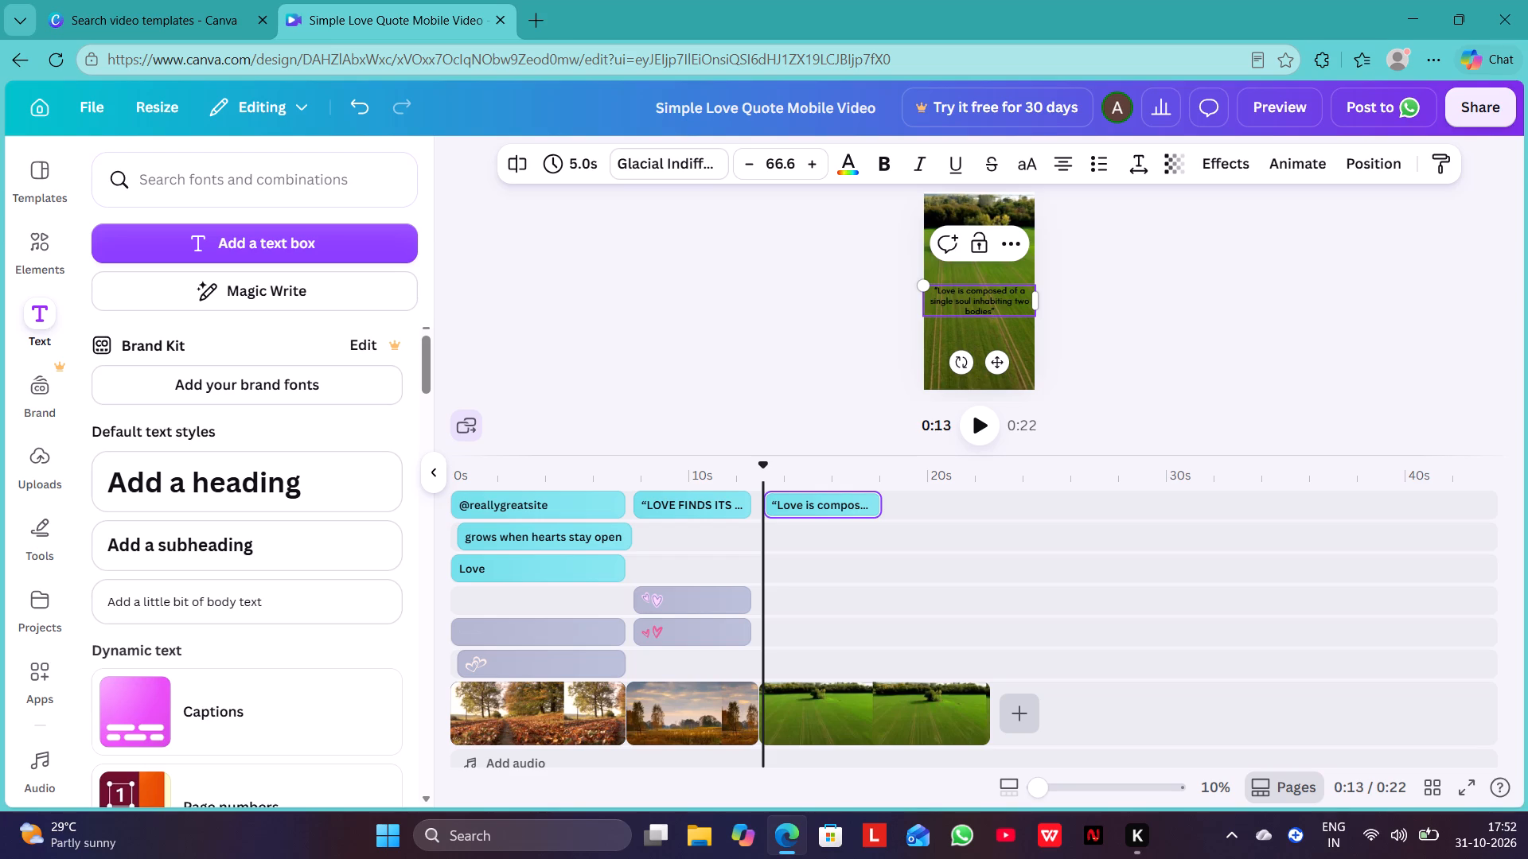
Make the whole 'Love is composed' quote bold and apply the Neon text effect to it.
left_click_drag(931, 289, 1006, 317)
left_click_drag(1006, 317, 996, 314)
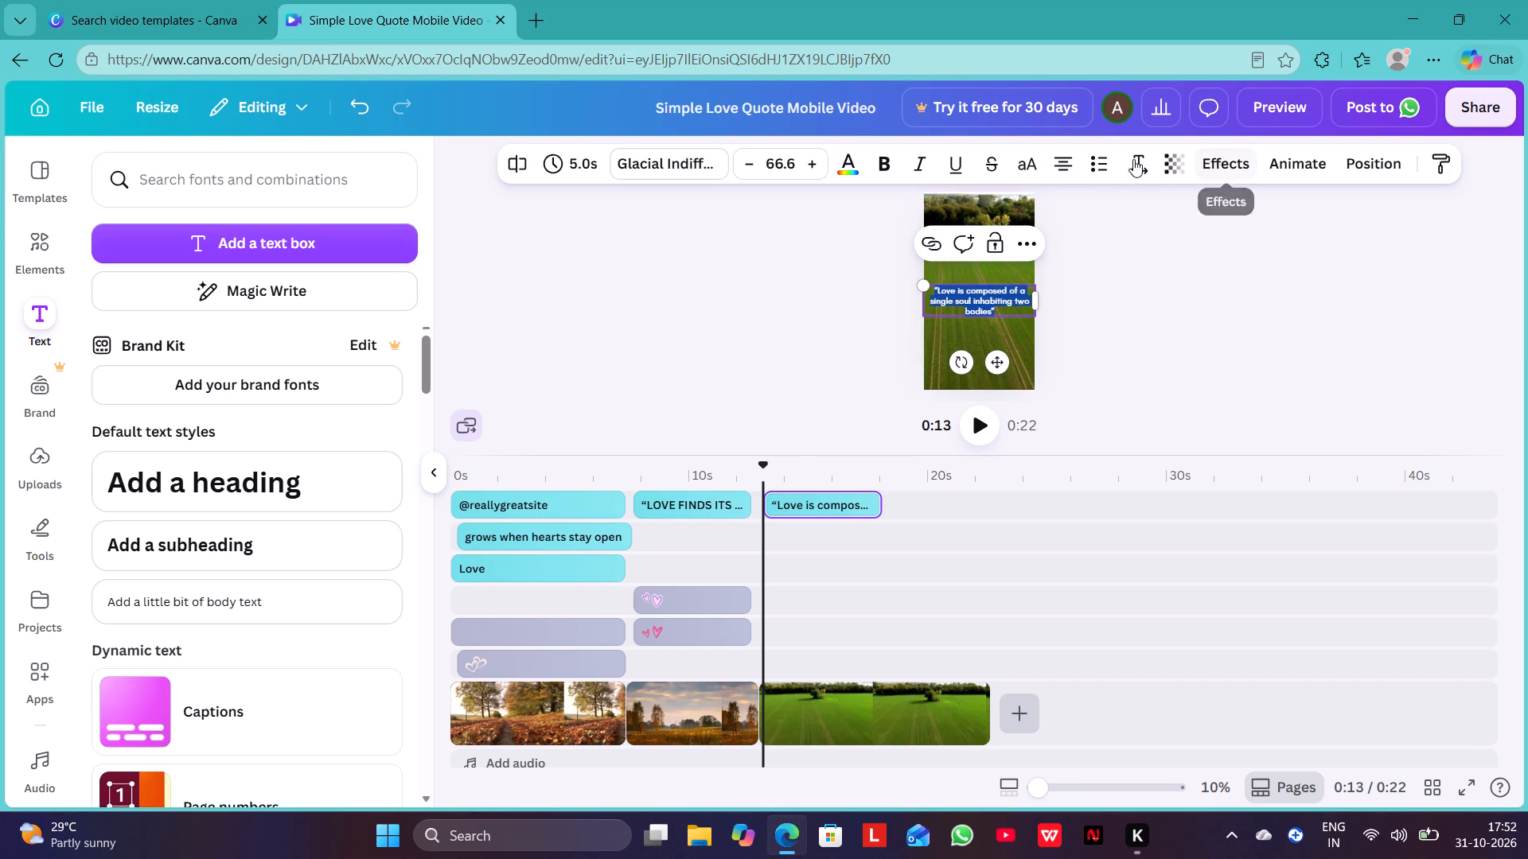
left_click(874, 155)
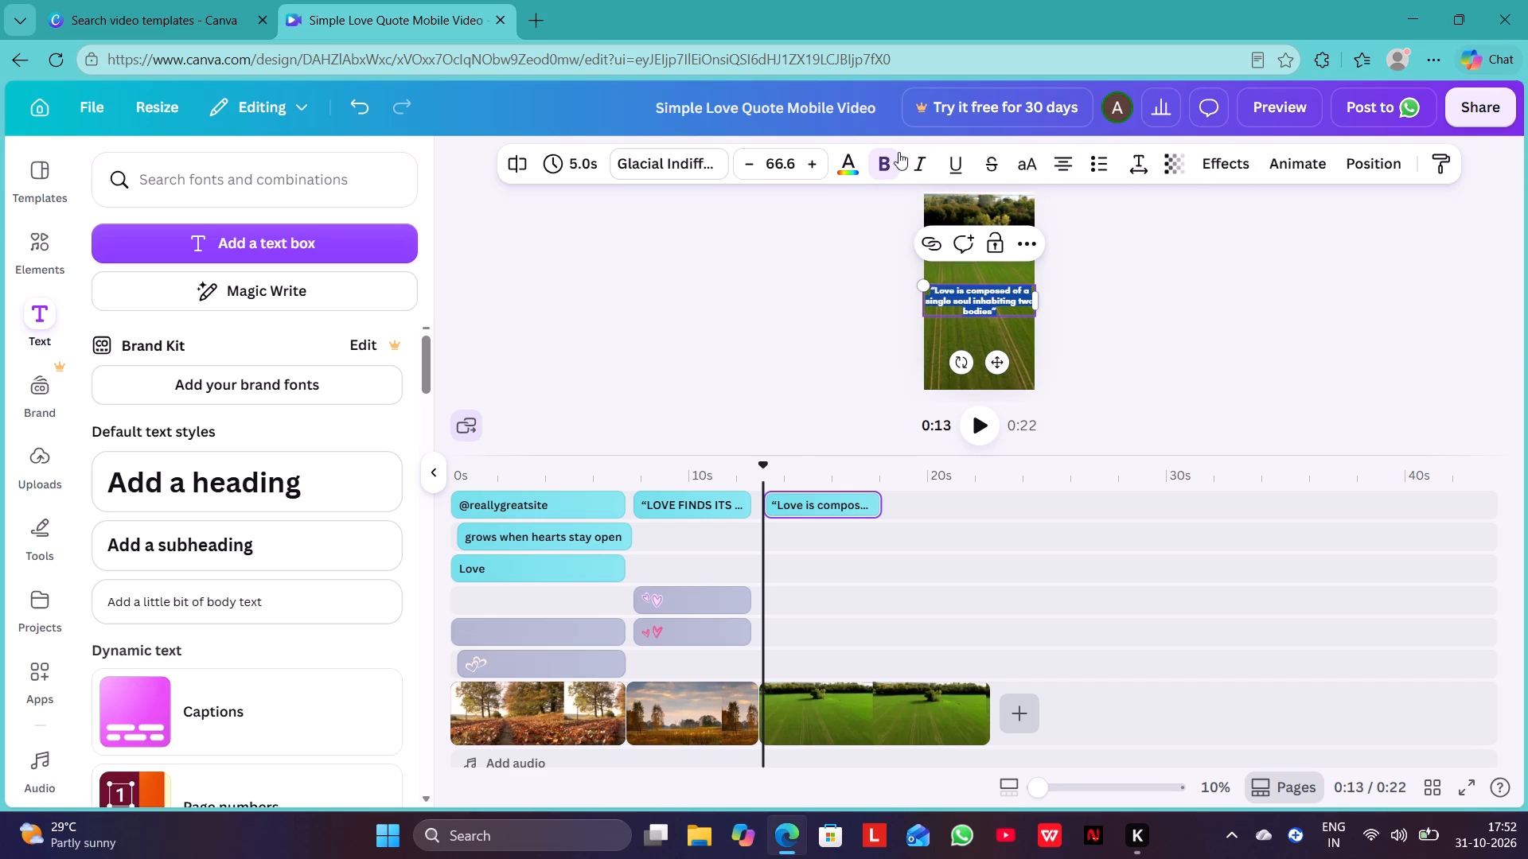
left_click(1242, 170)
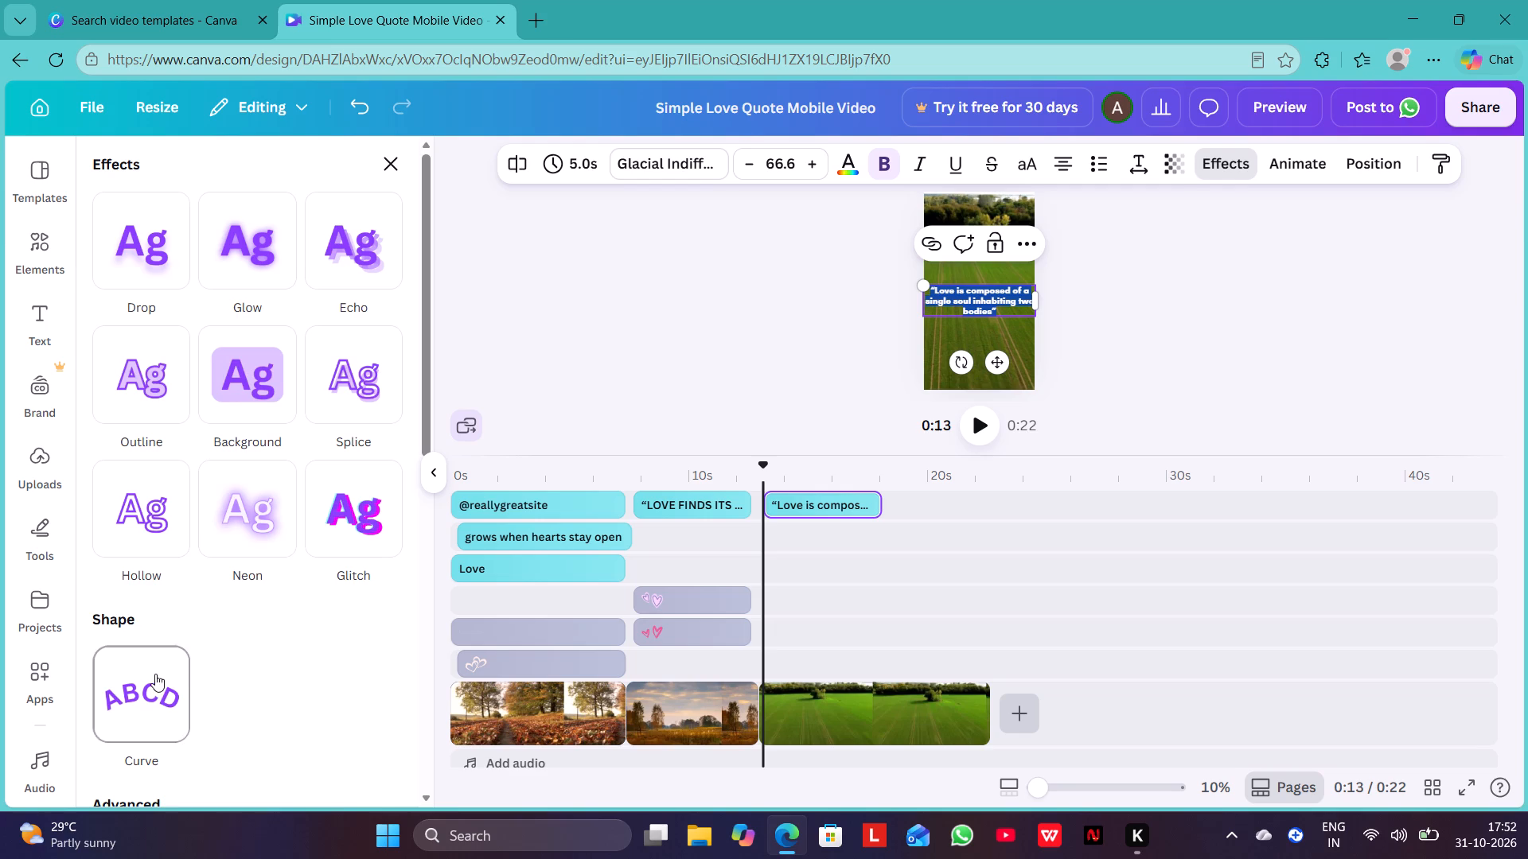
left_click(259, 521)
left_click(663, 276)
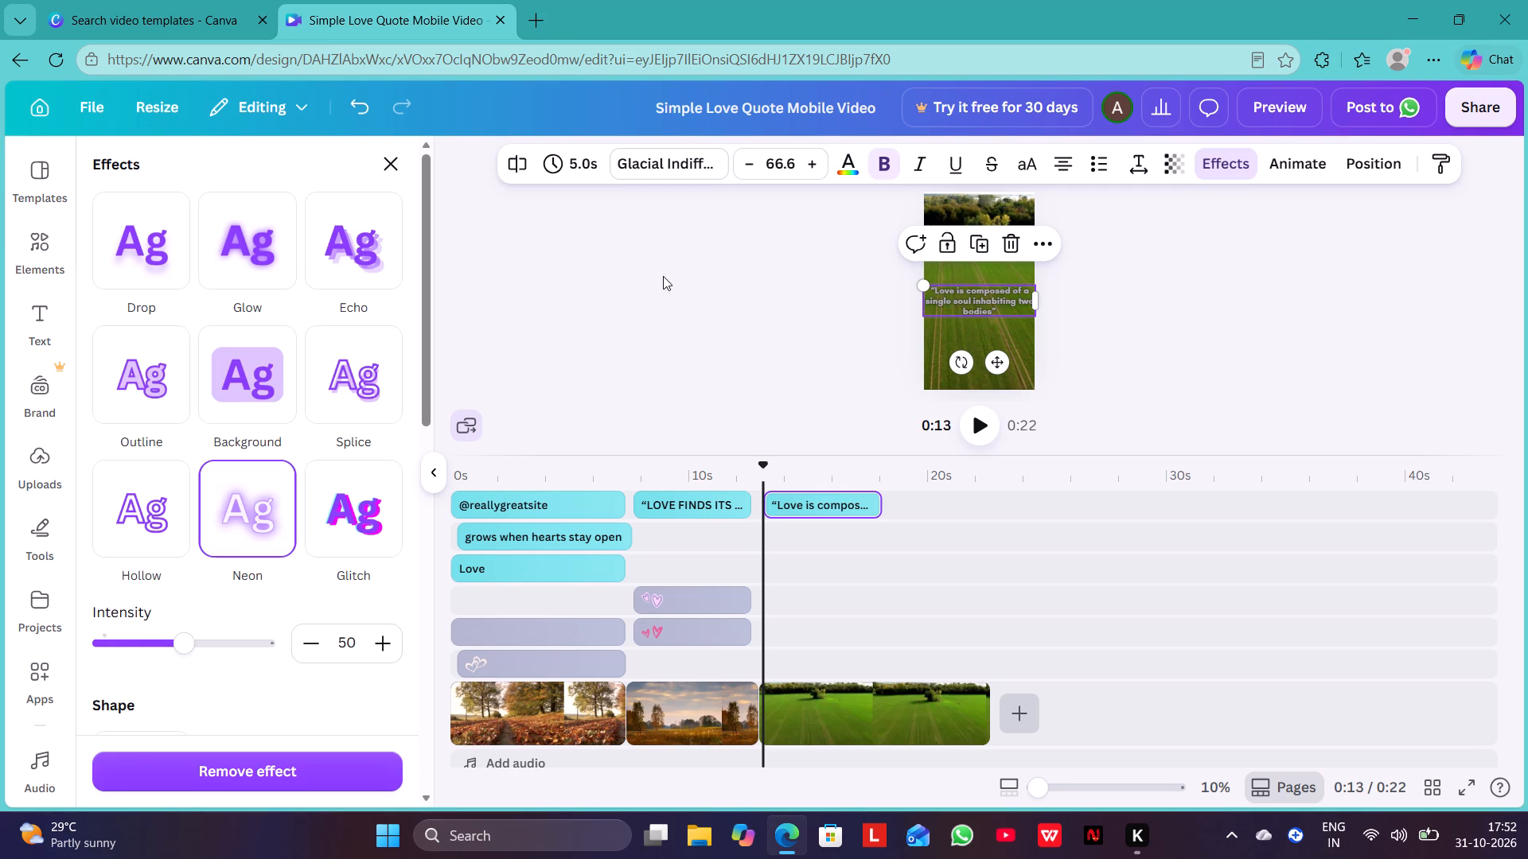
Add the pink hand-drawn heart outline over the 'Love is composed' quote and enlarge it until it extends slightly past both sides of the frame.
left_click(31, 264)
scroll(290, 362, "up", 8)
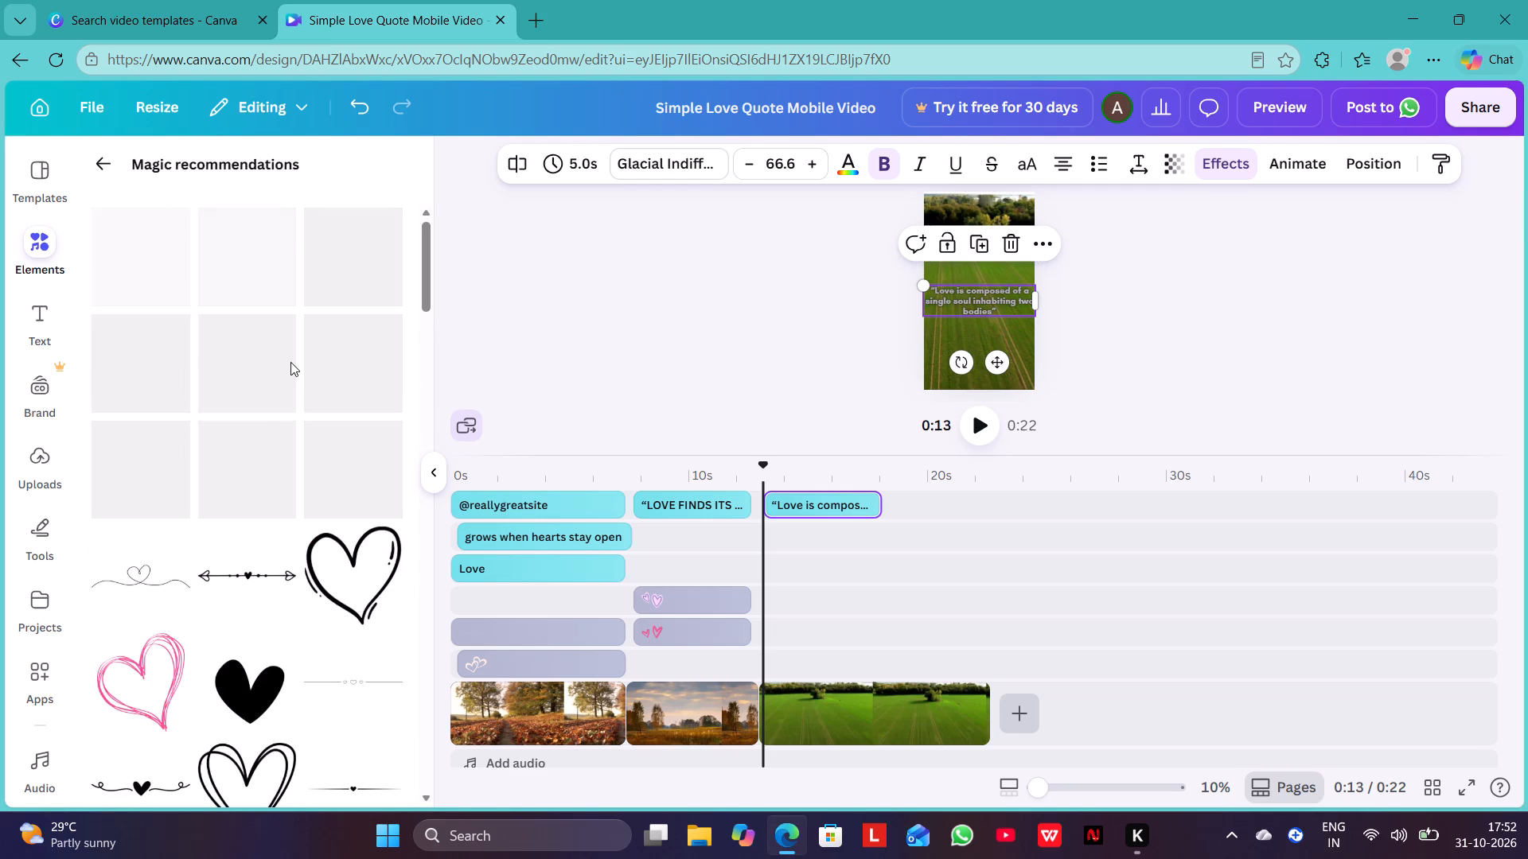
left_click_drag(152, 673, 980, 270)
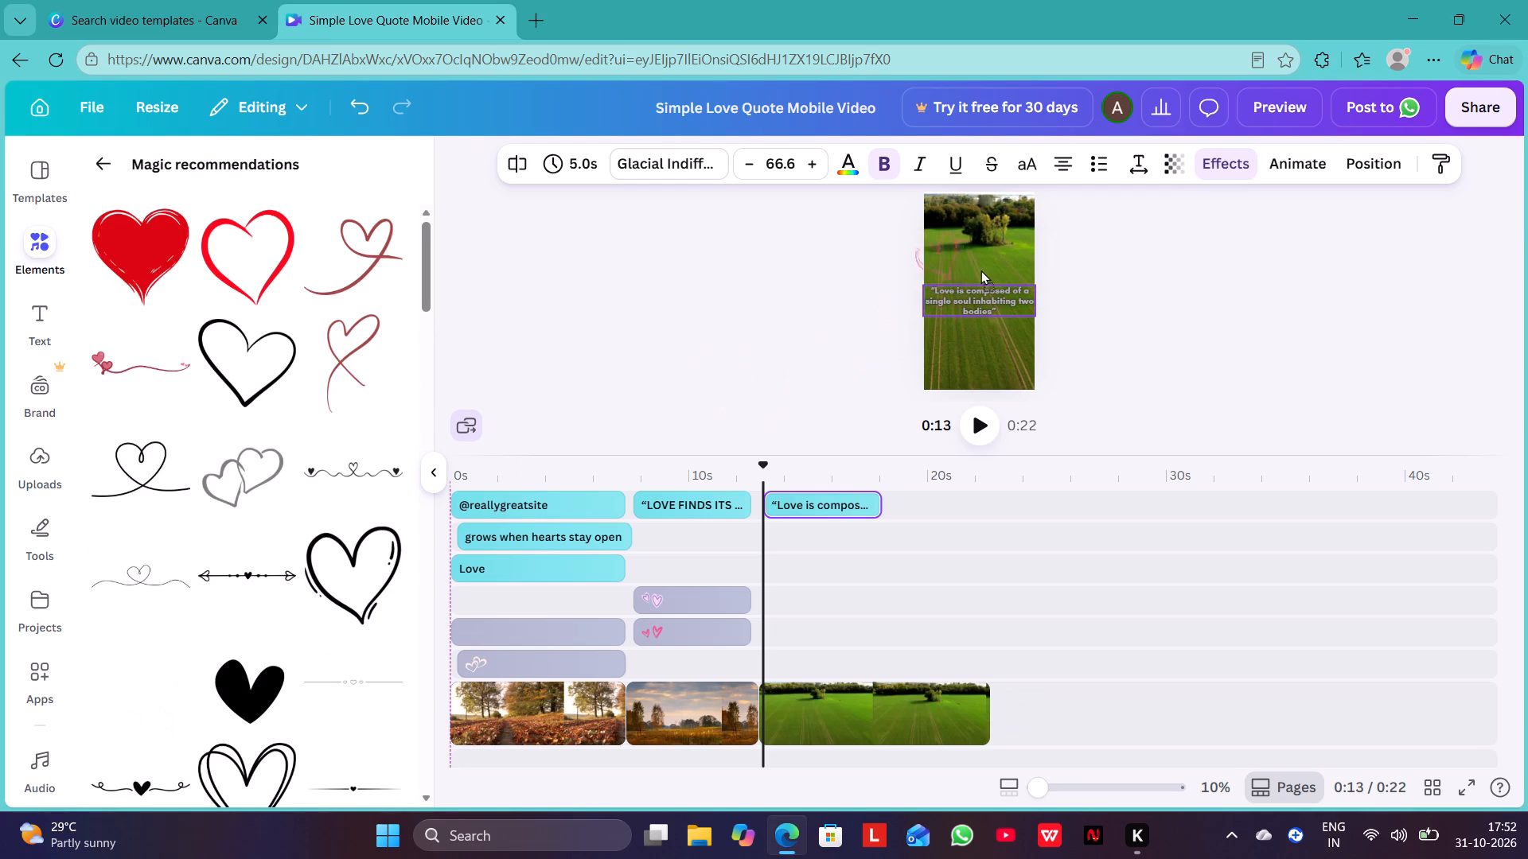
left_click_drag(980, 270, 1005, 278)
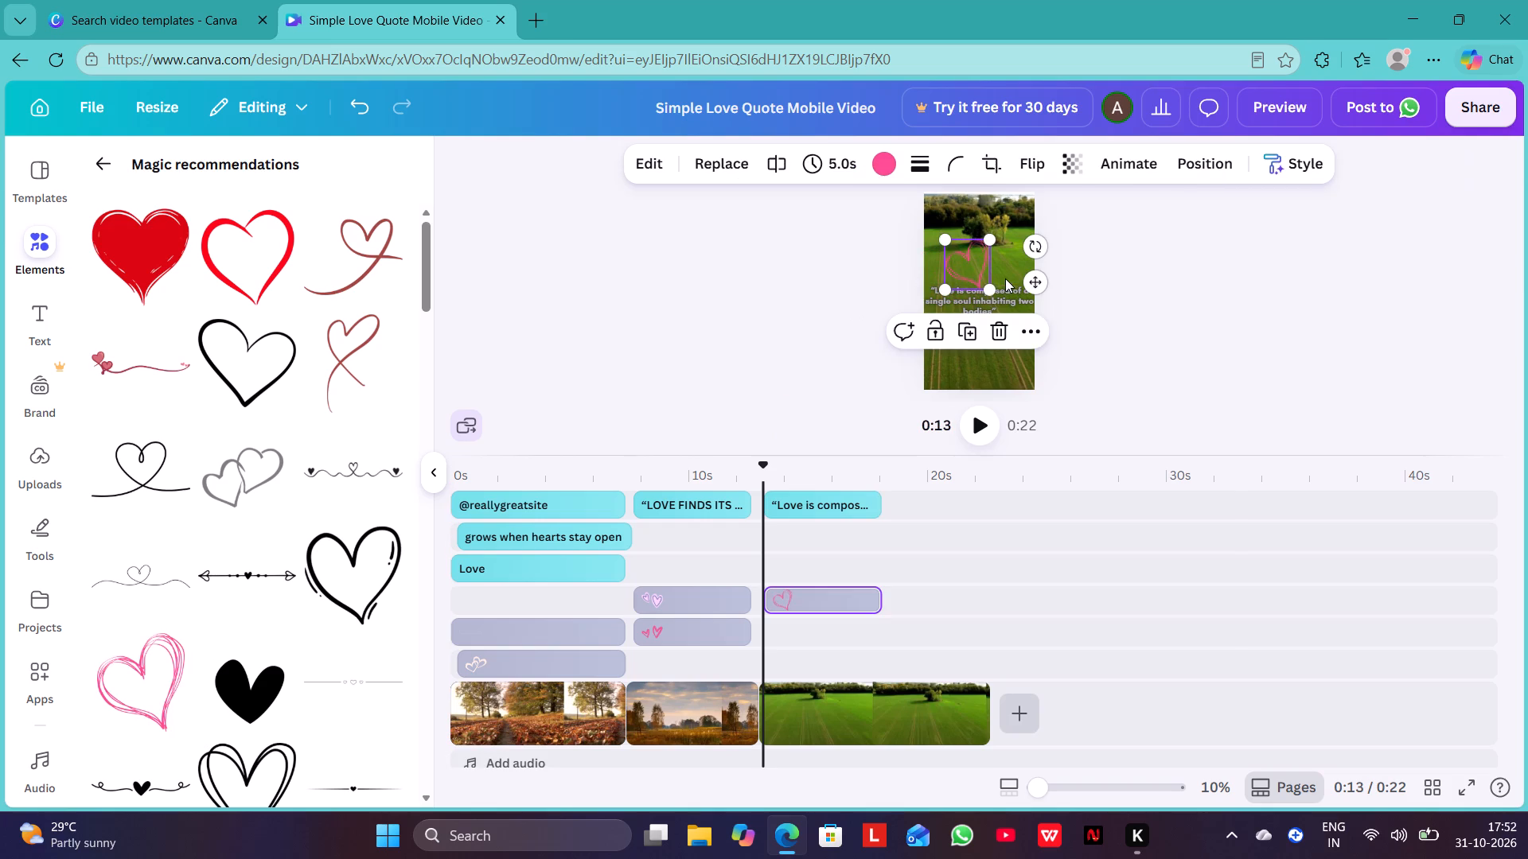
left_click_drag(985, 288, 1012, 360)
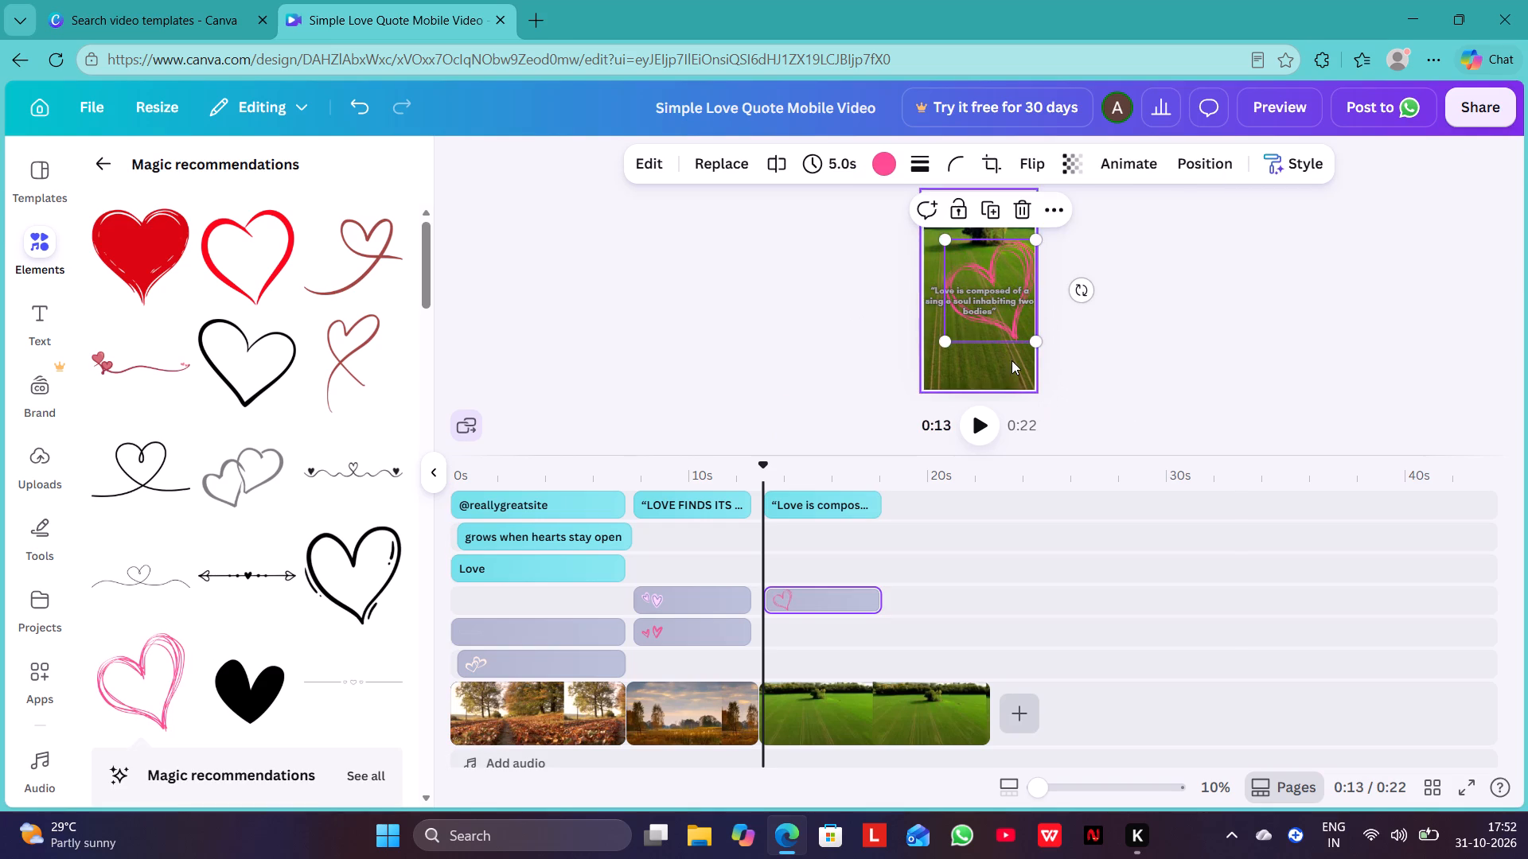
left_click_drag(945, 340, 898, 340)
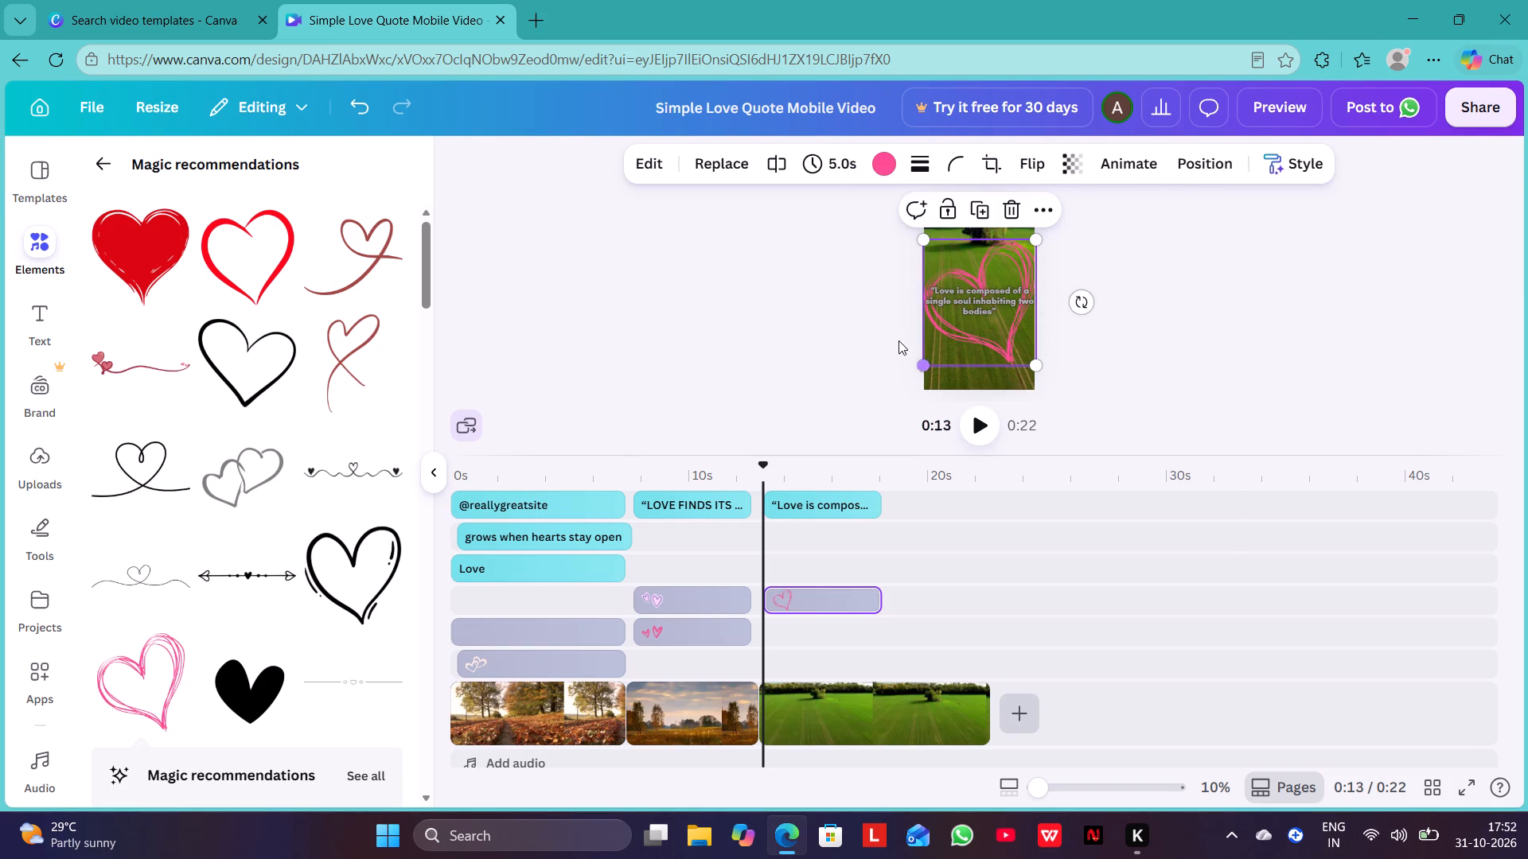
left_click_drag(927, 239, 915, 234)
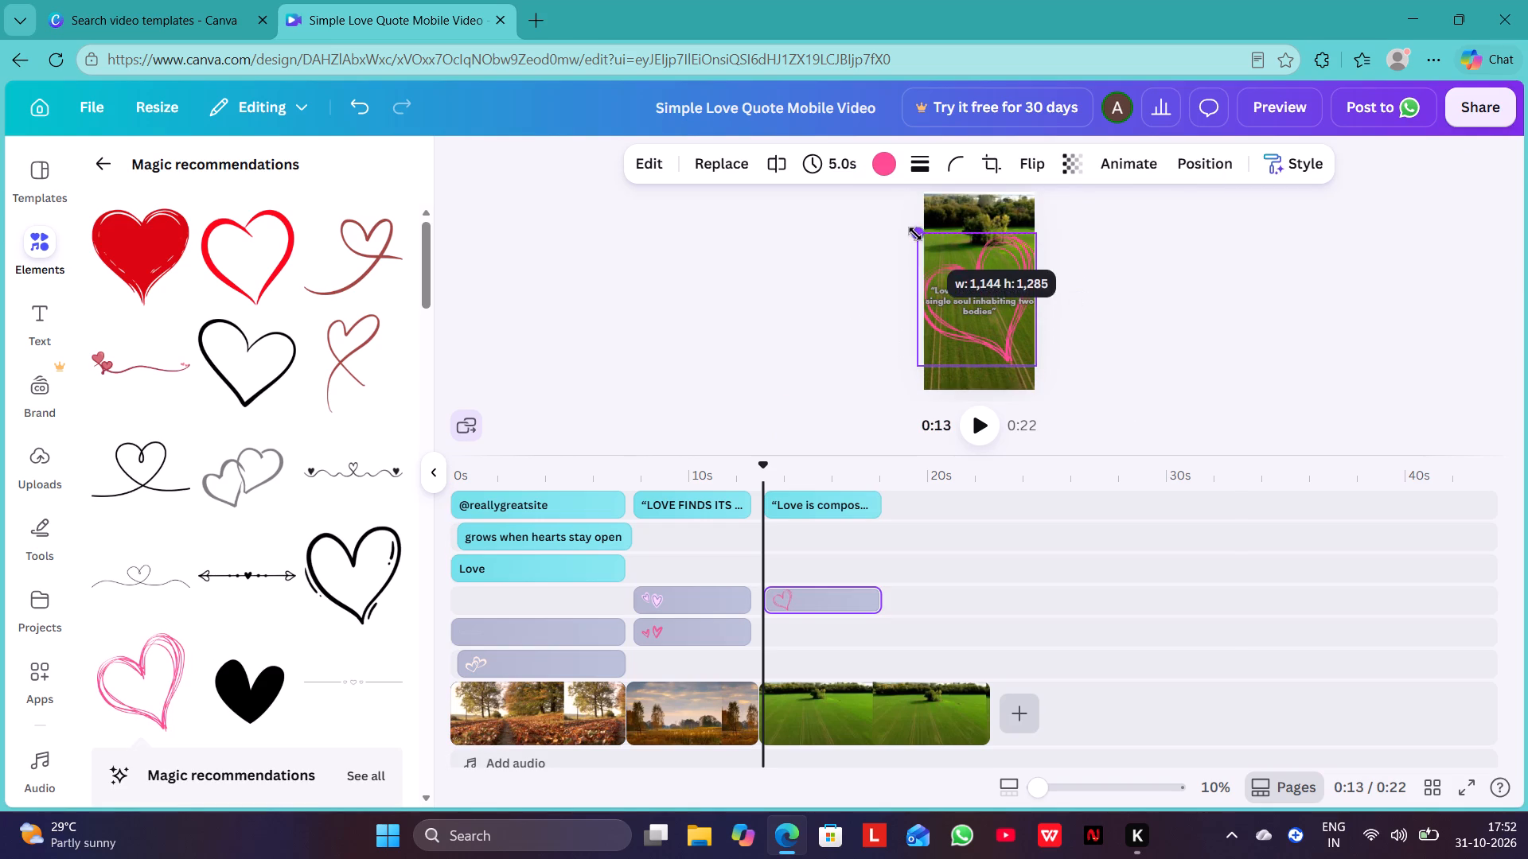
left_click_drag(915, 234, 913, 232)
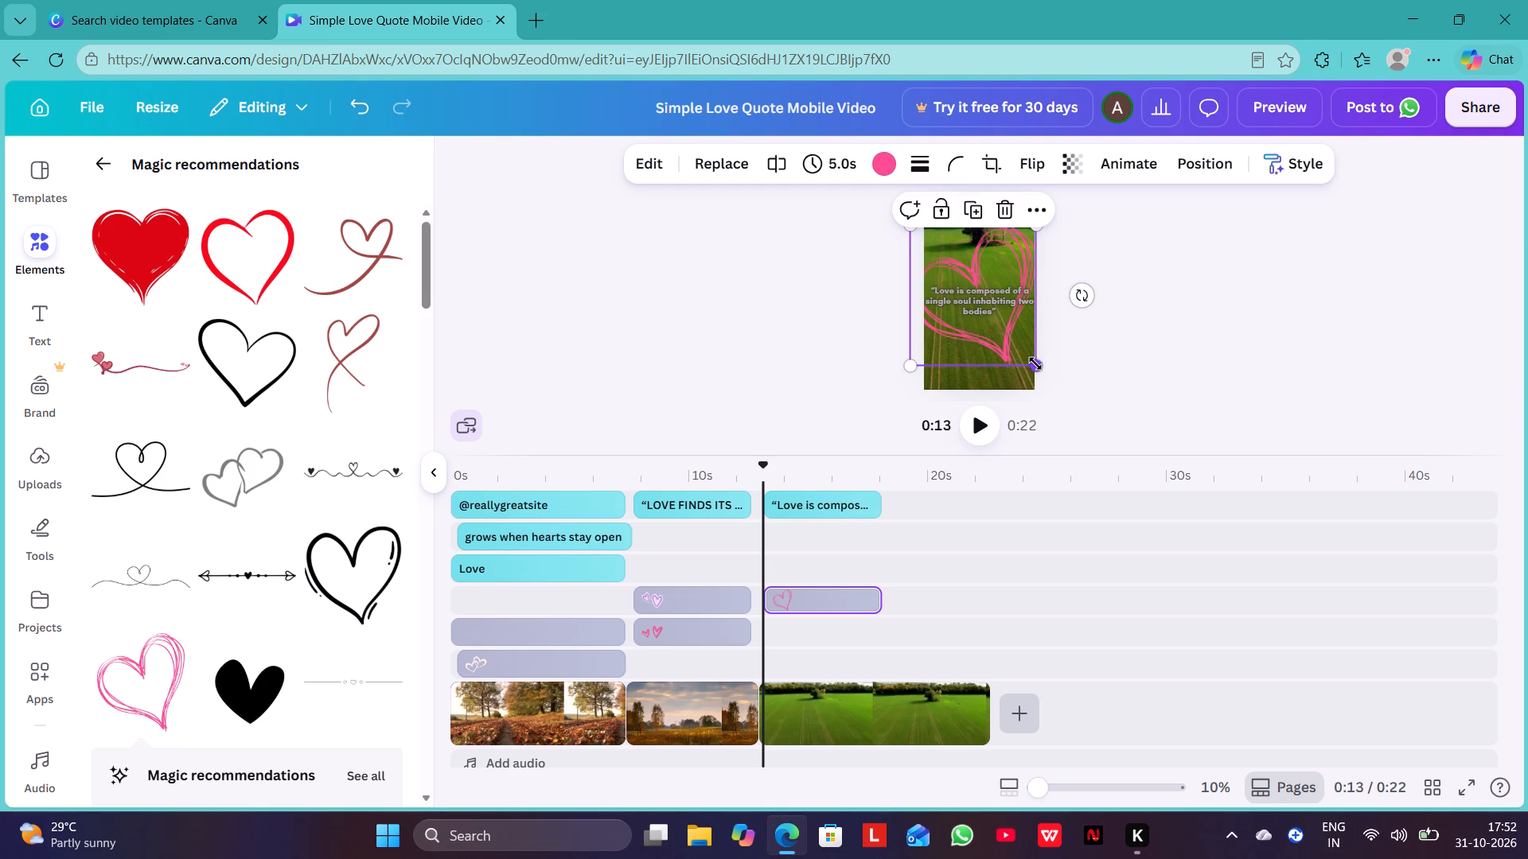
left_click_drag(1035, 363, 1047, 371)
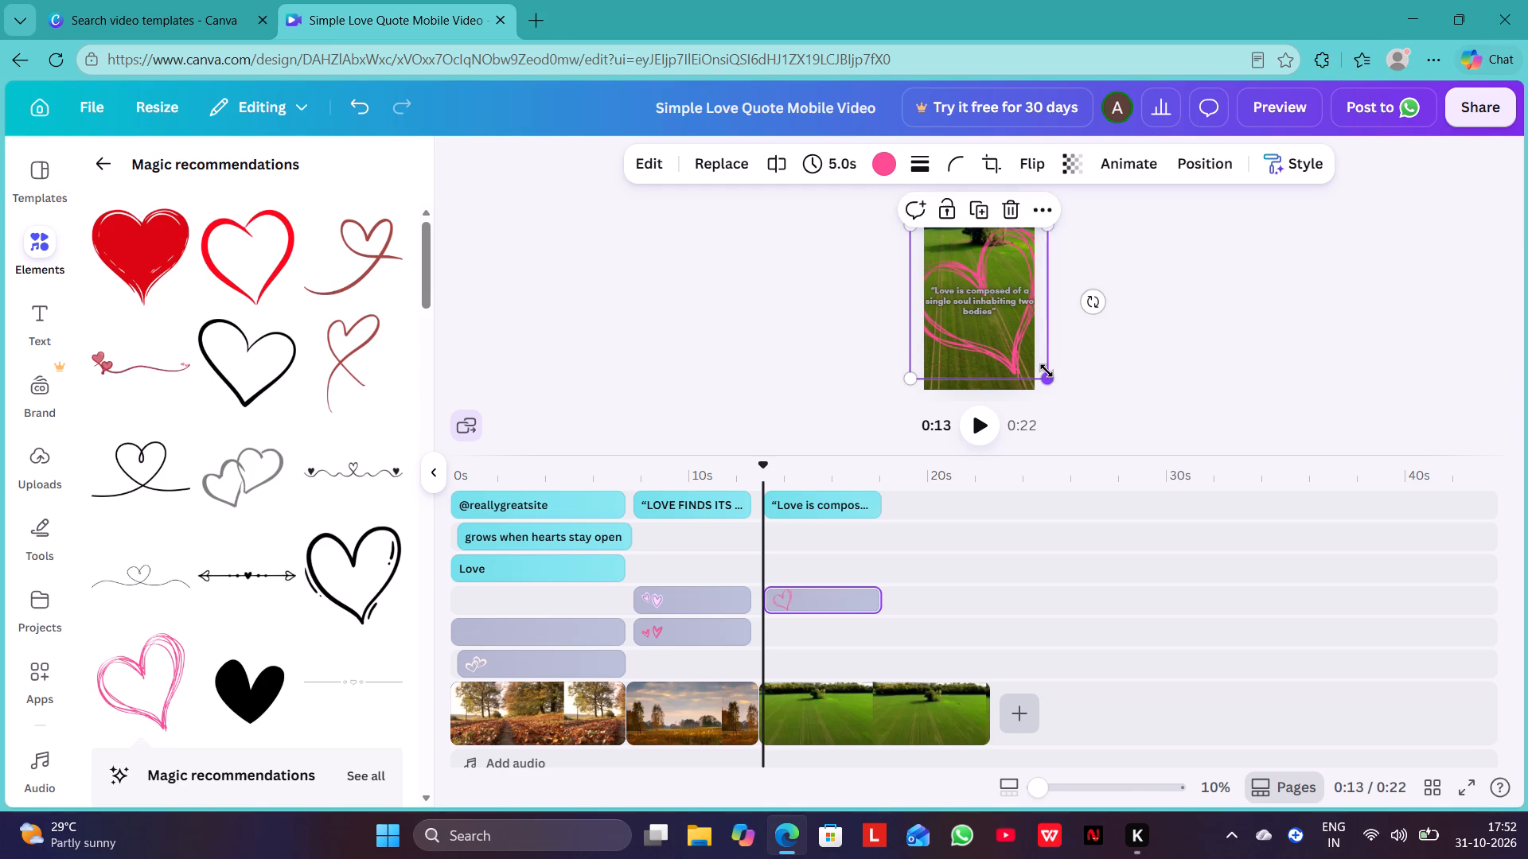
left_click(1154, 332)
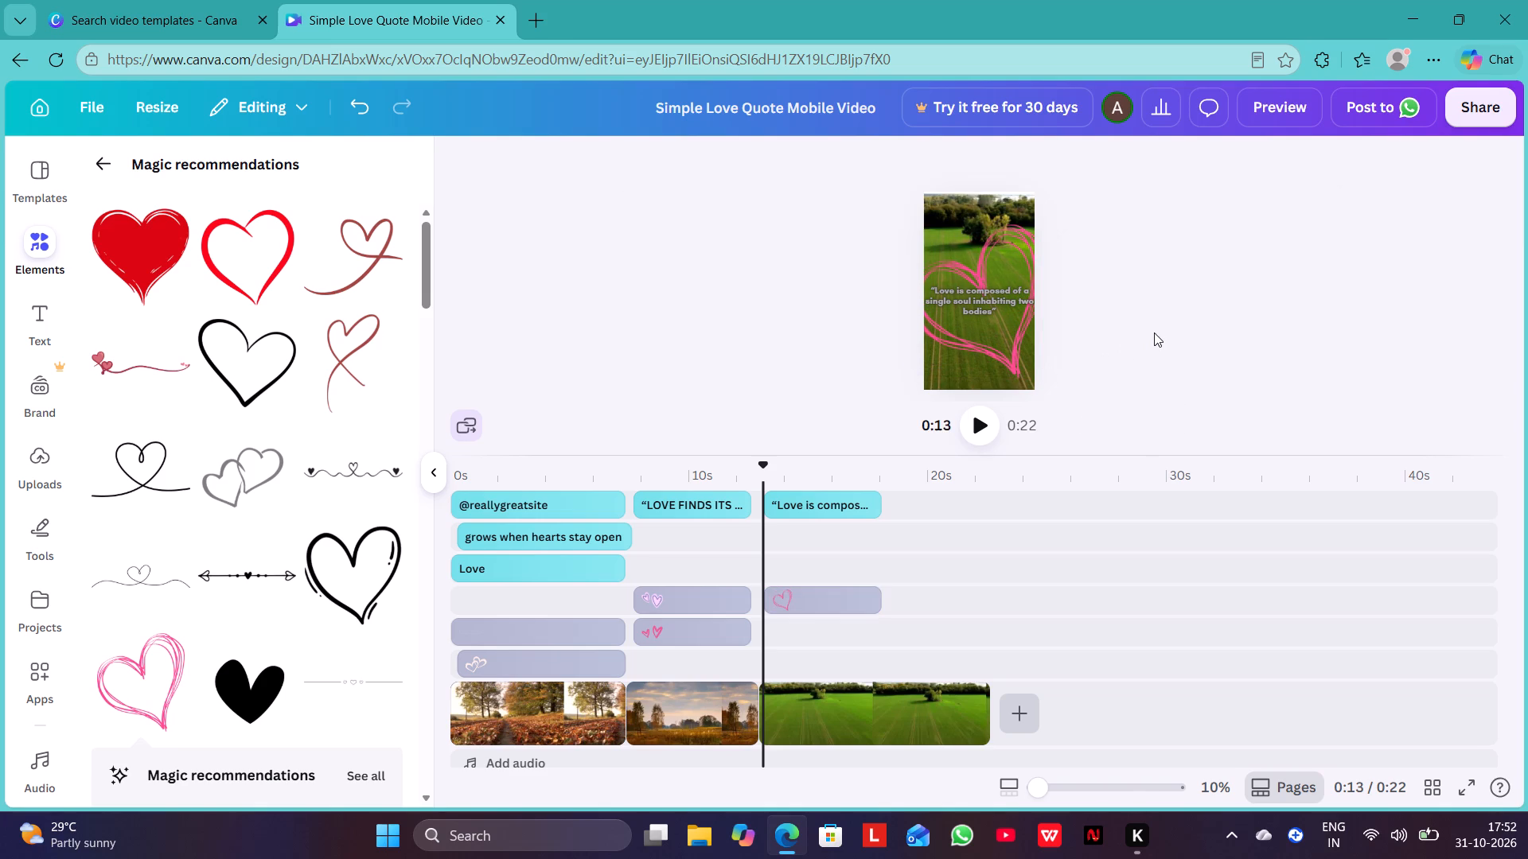
Browse the heart graphics in the magic recommendations for another decoration for the green field scene.
scroll(236, 446, "up", 1)
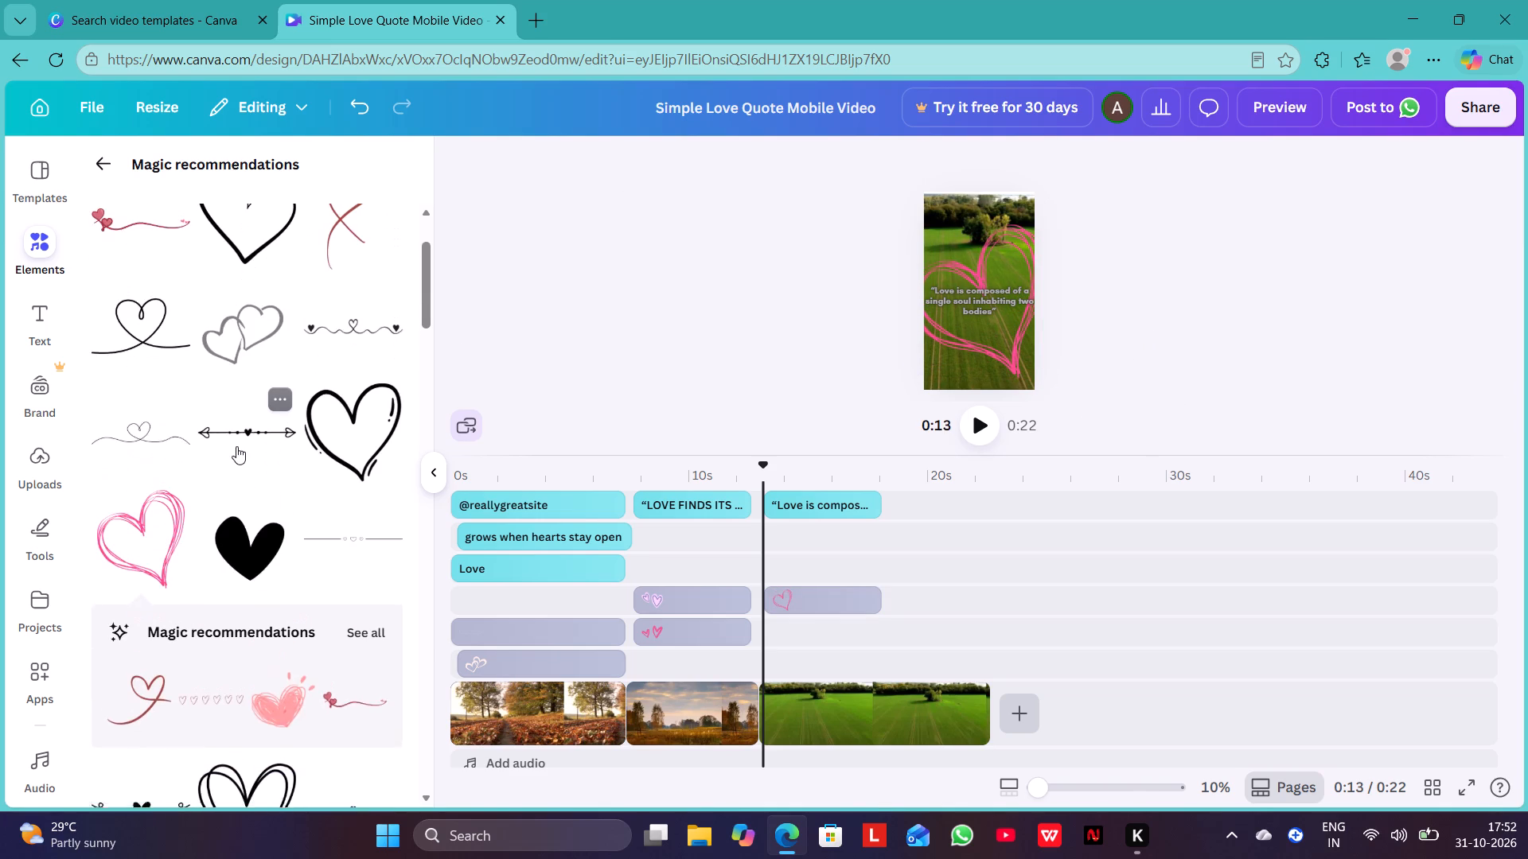
scroll(236, 446, "up", 1)
scroll(236, 446, "down", 7)
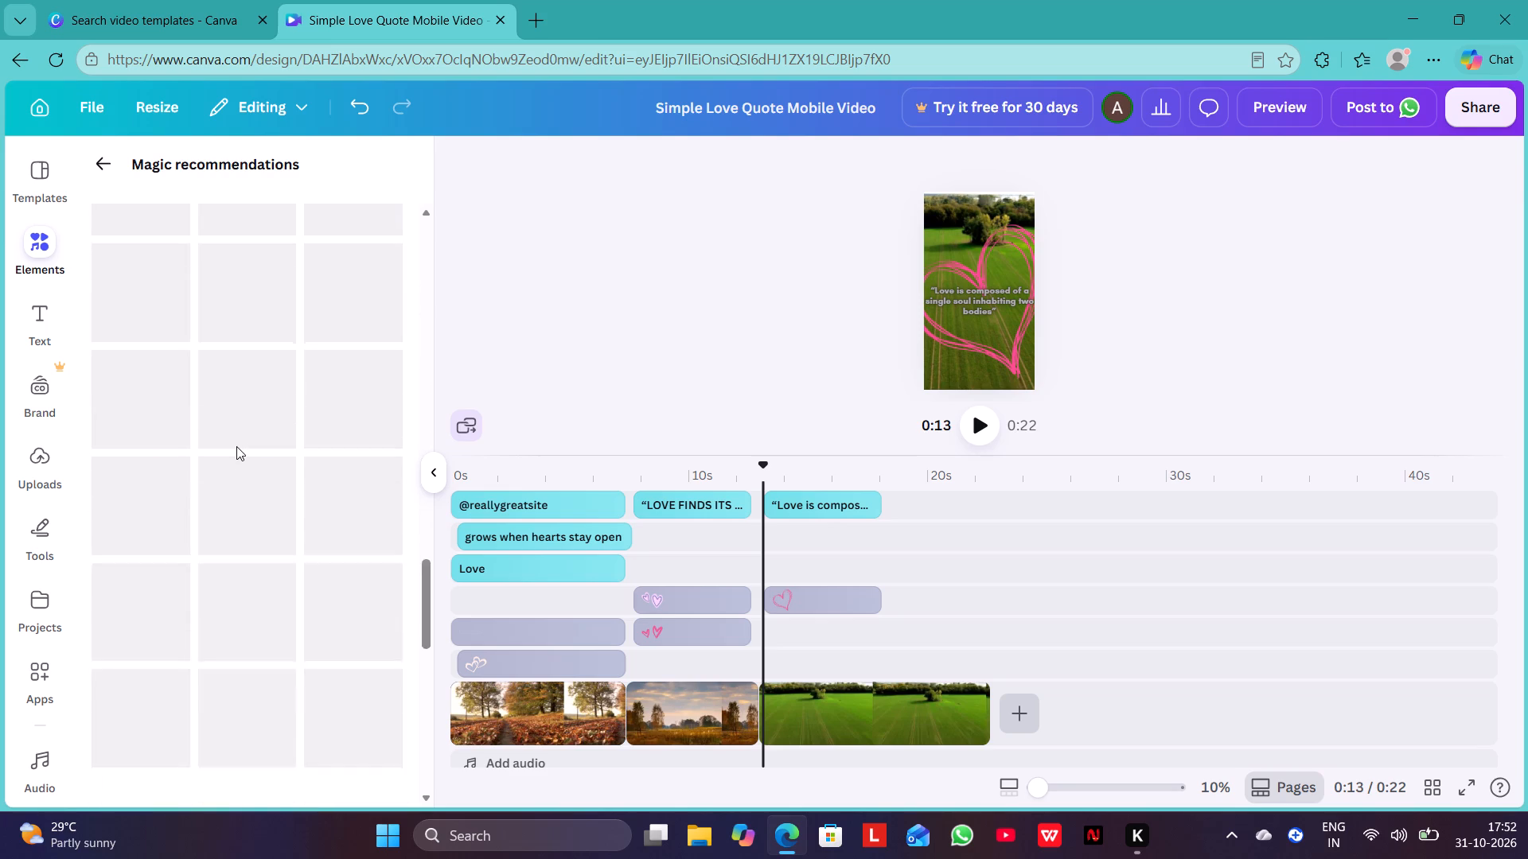
scroll(236, 446, "up", 11)
scroll(236, 446, "down", 3)
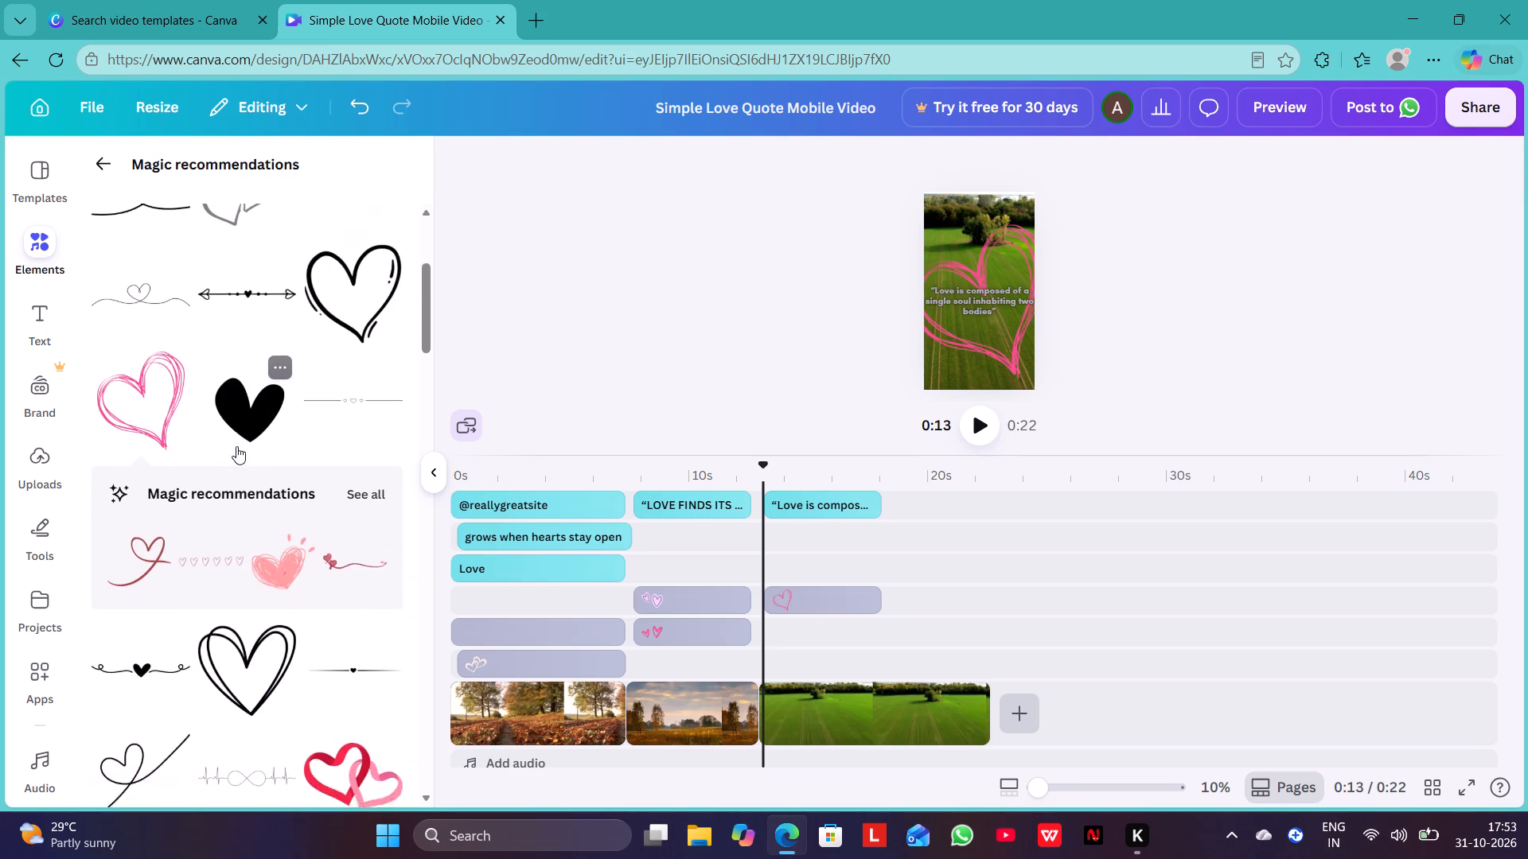
scroll(236, 446, "down", 1)
scroll(236, 446, "up", 2)
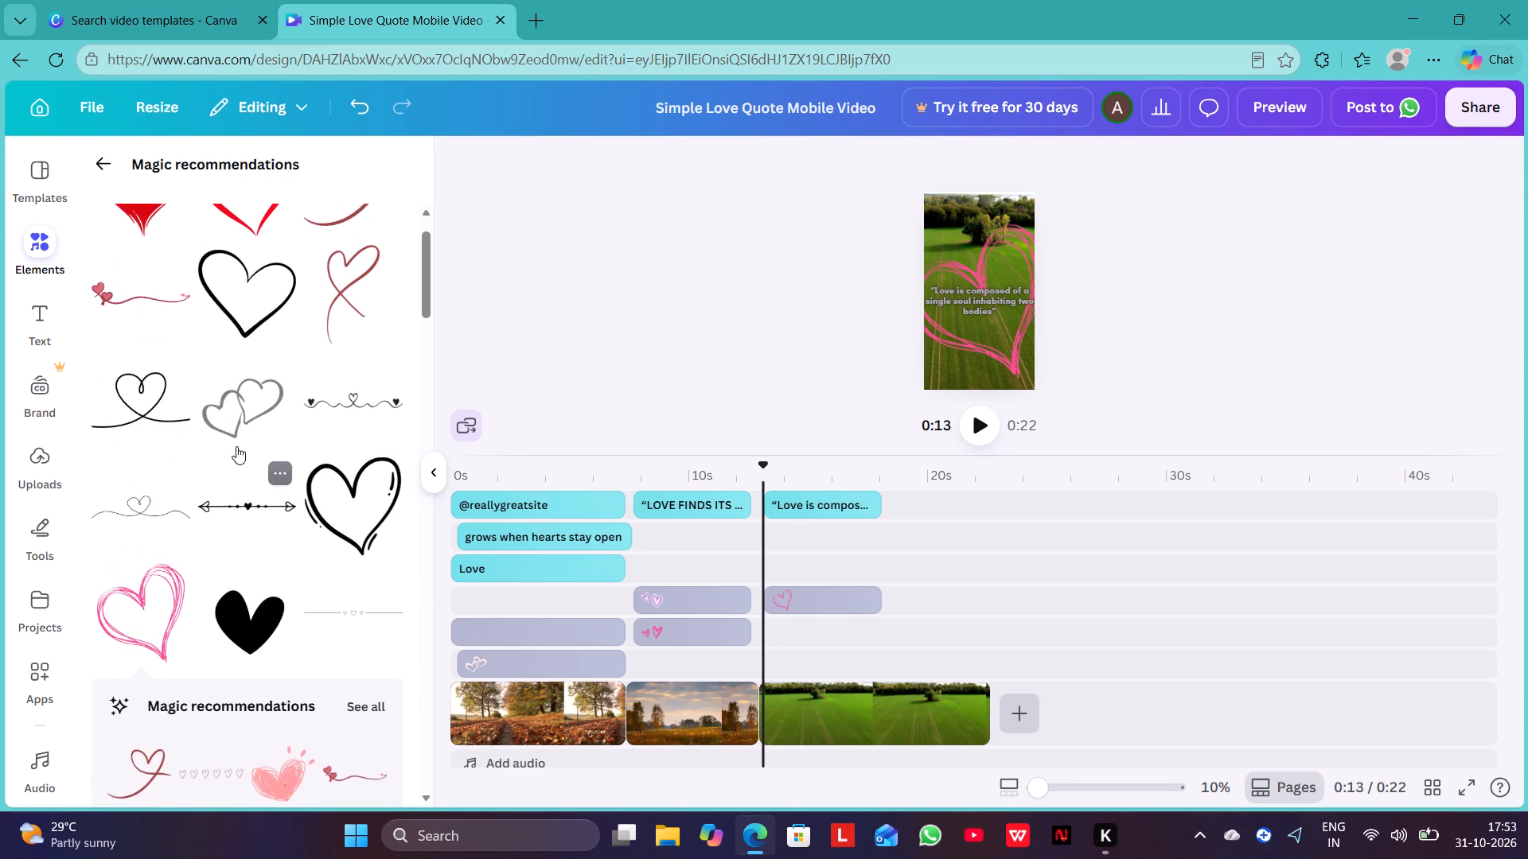
scroll(236, 446, "up", 2)
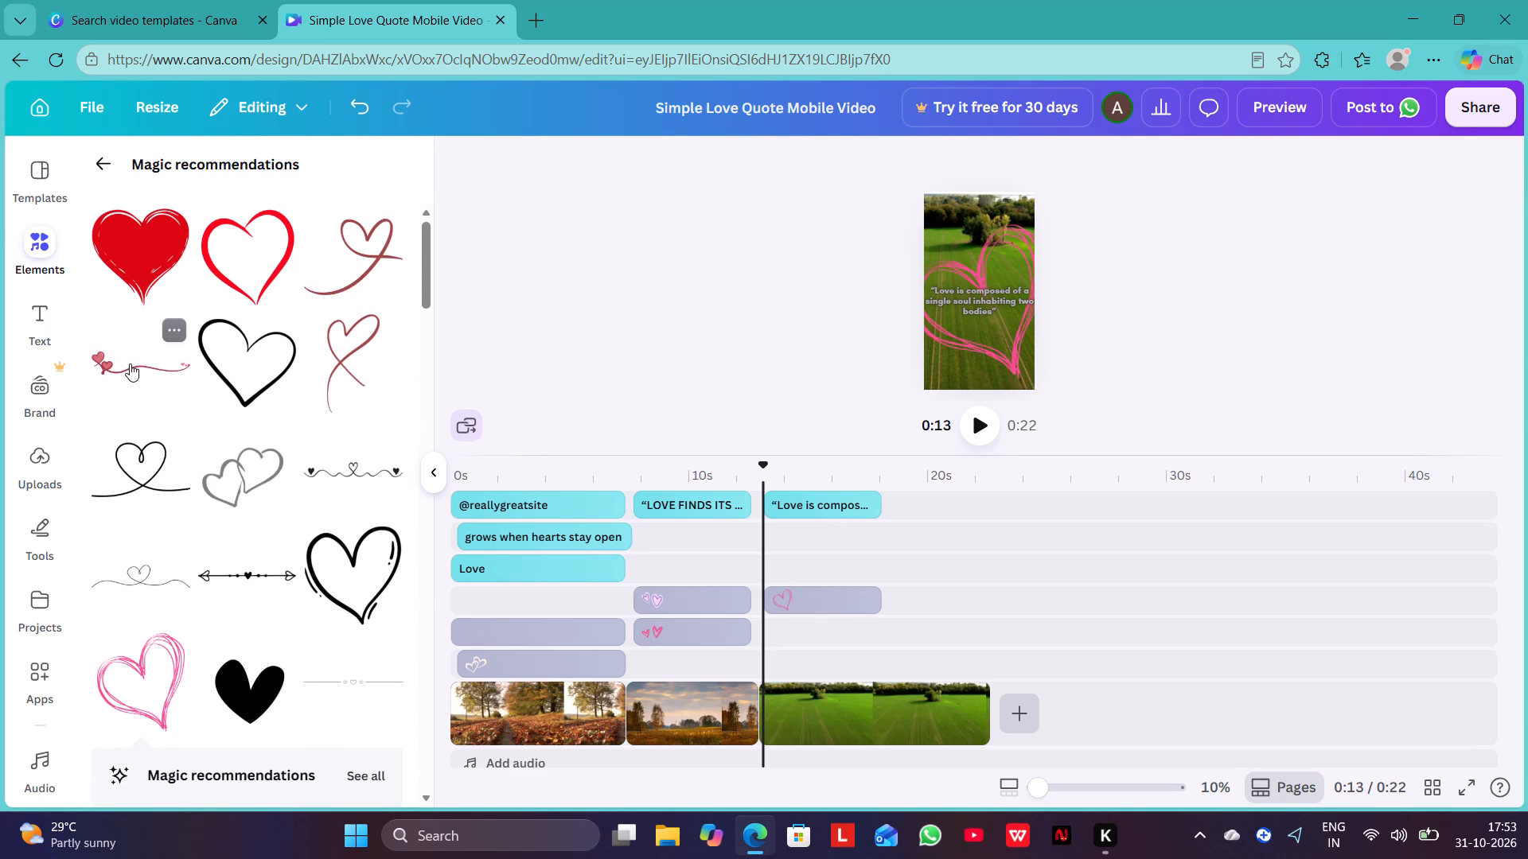
Add the recently used black handwritten 'love' graphic above the 'Love is composed' quote and enlarge it to about half the frame width.
left_click(107, 161)
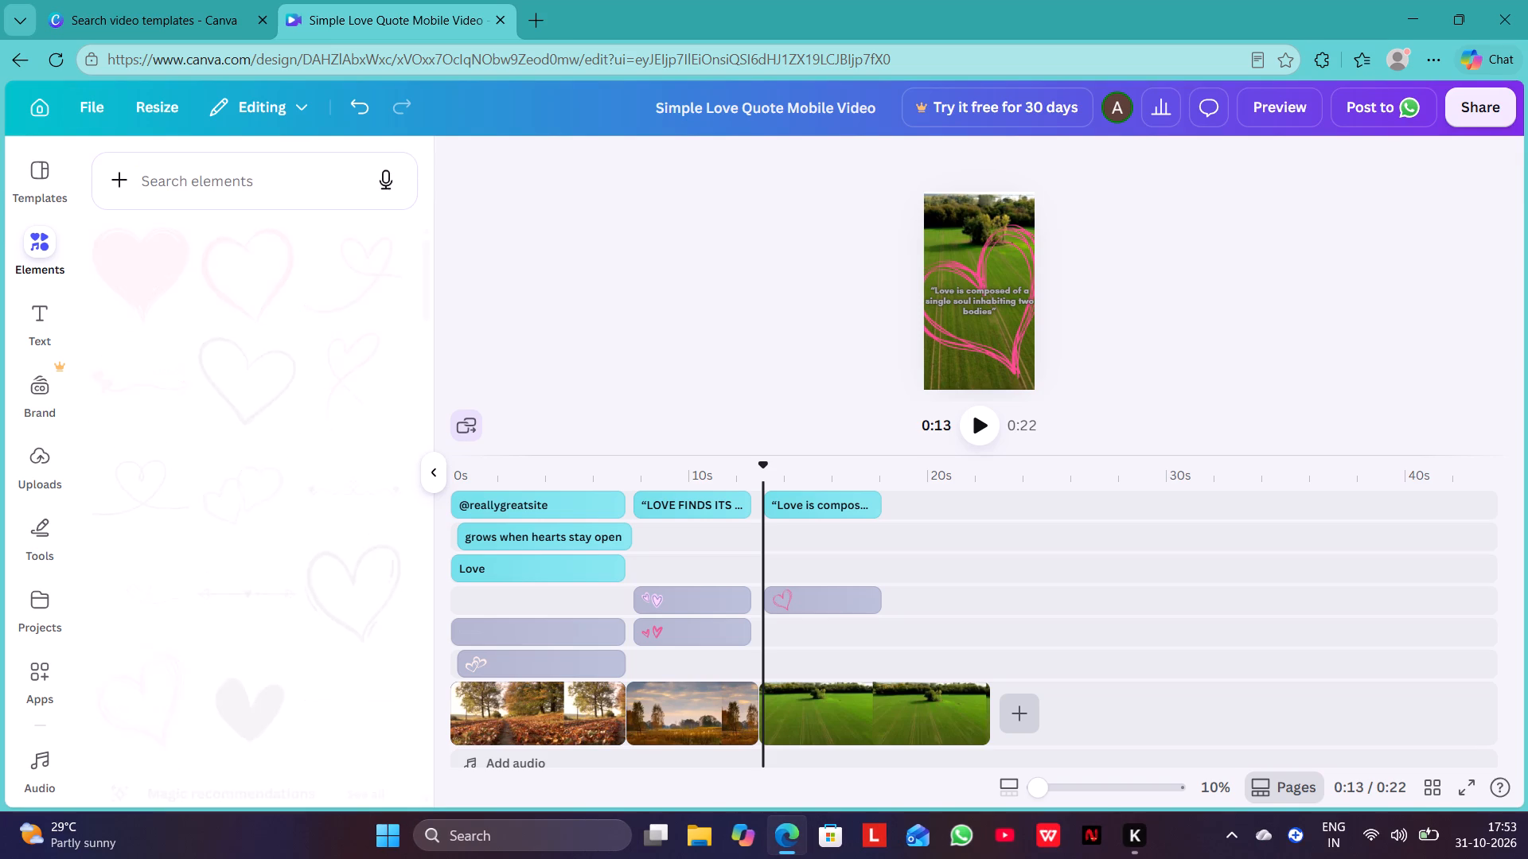
left_click_drag(217, 292, 831, 211)
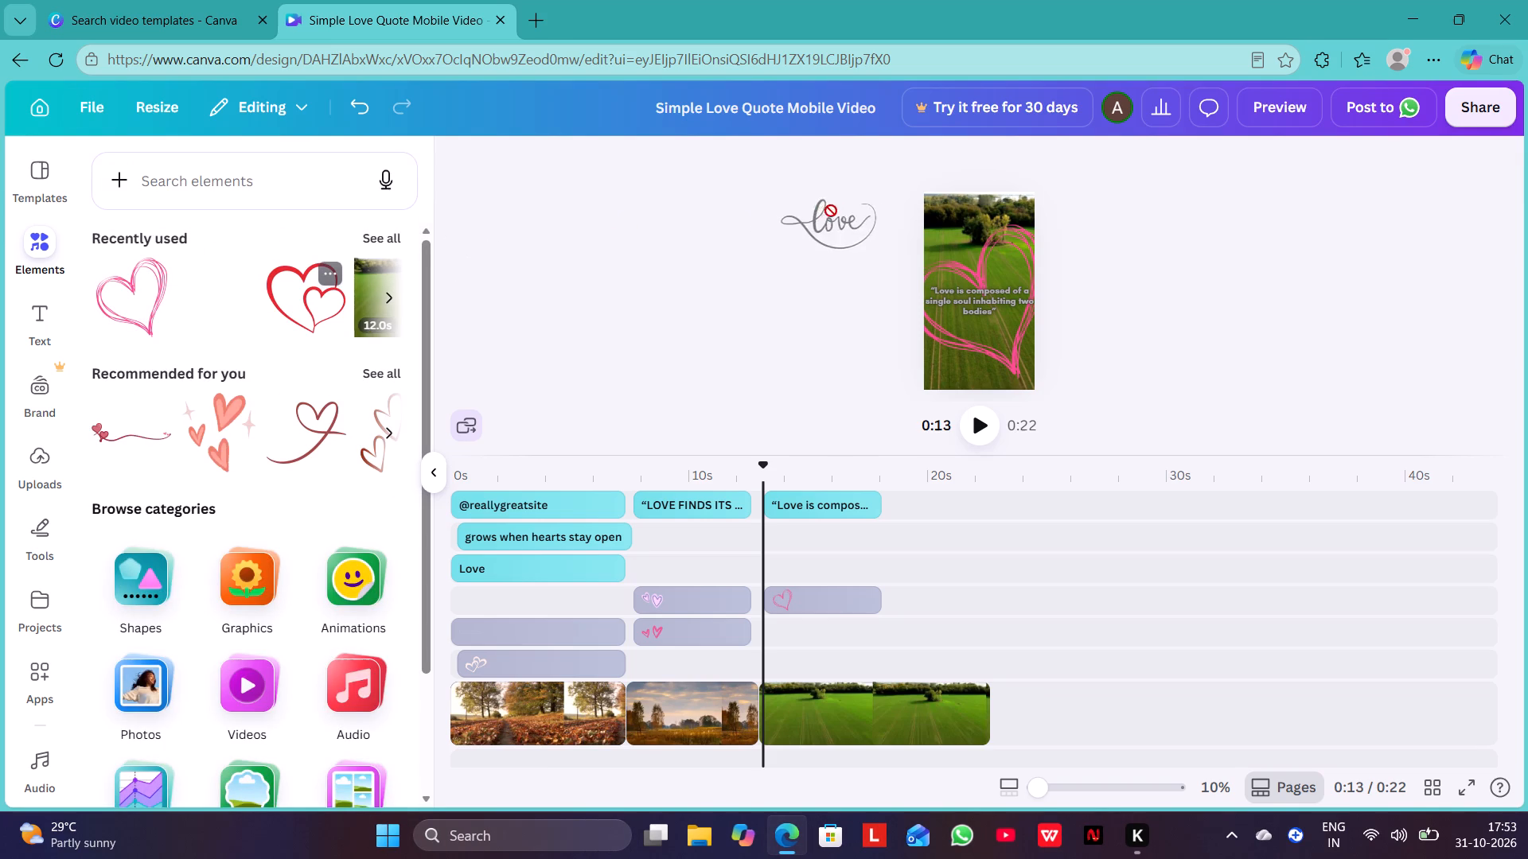
left_click_drag(831, 211, 961, 253)
left_click_drag(961, 253, 961, 266)
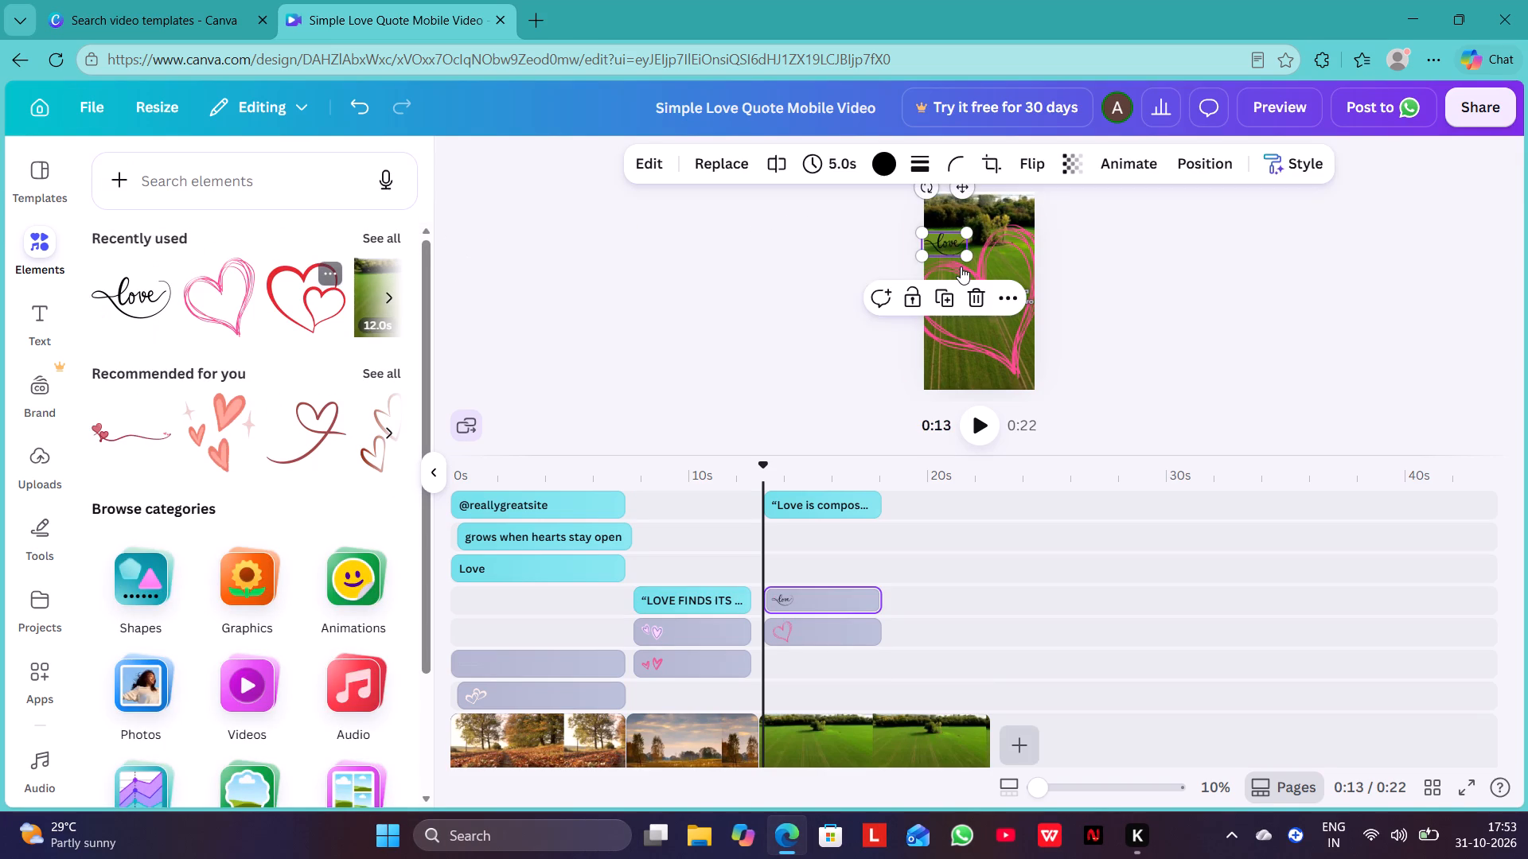
left_click_drag(966, 254, 984, 255)
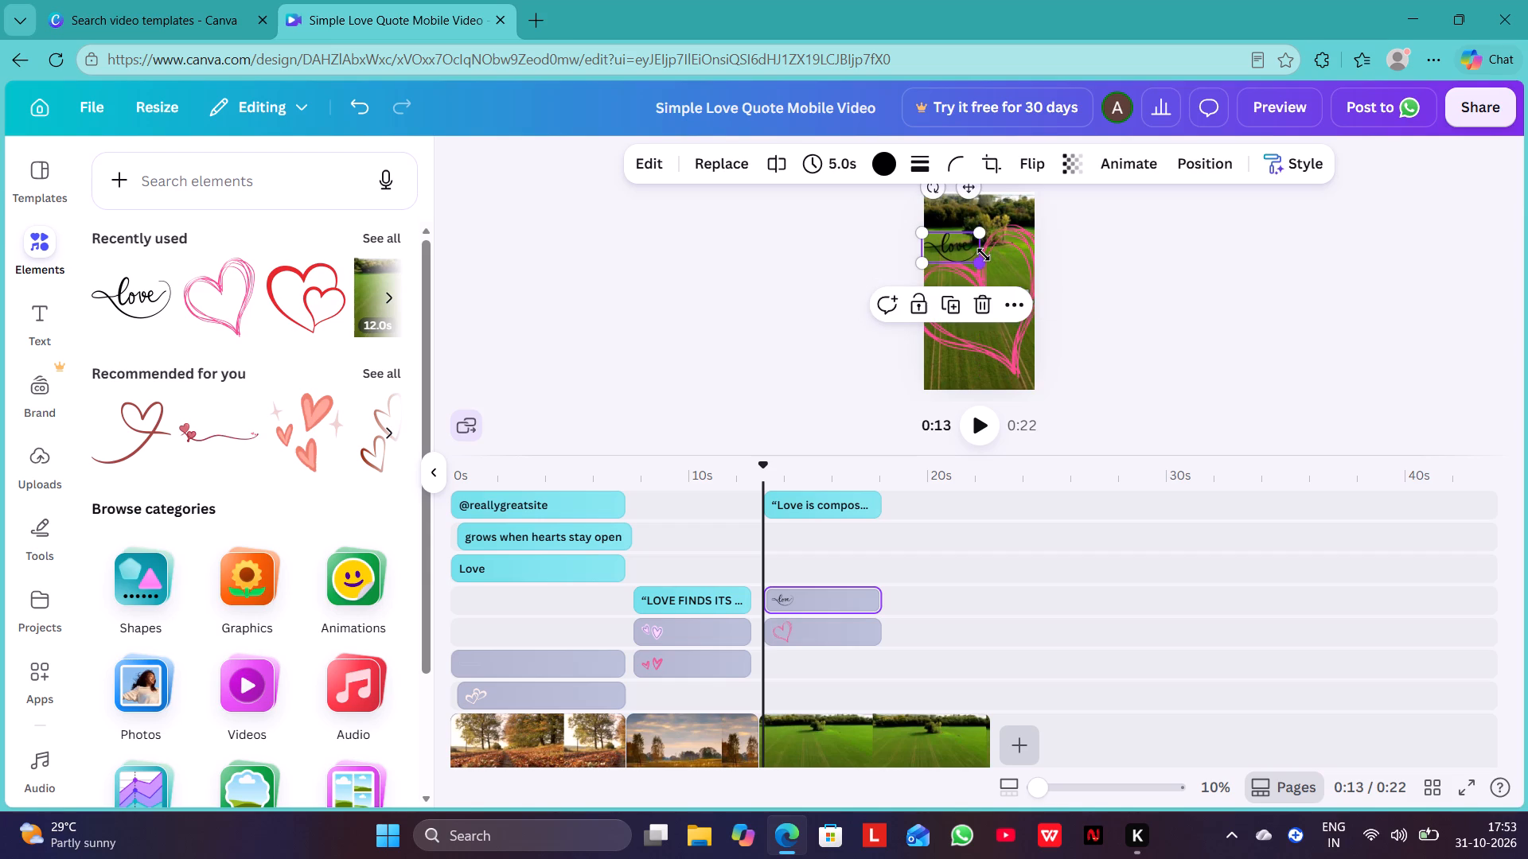
left_click(1172, 257)
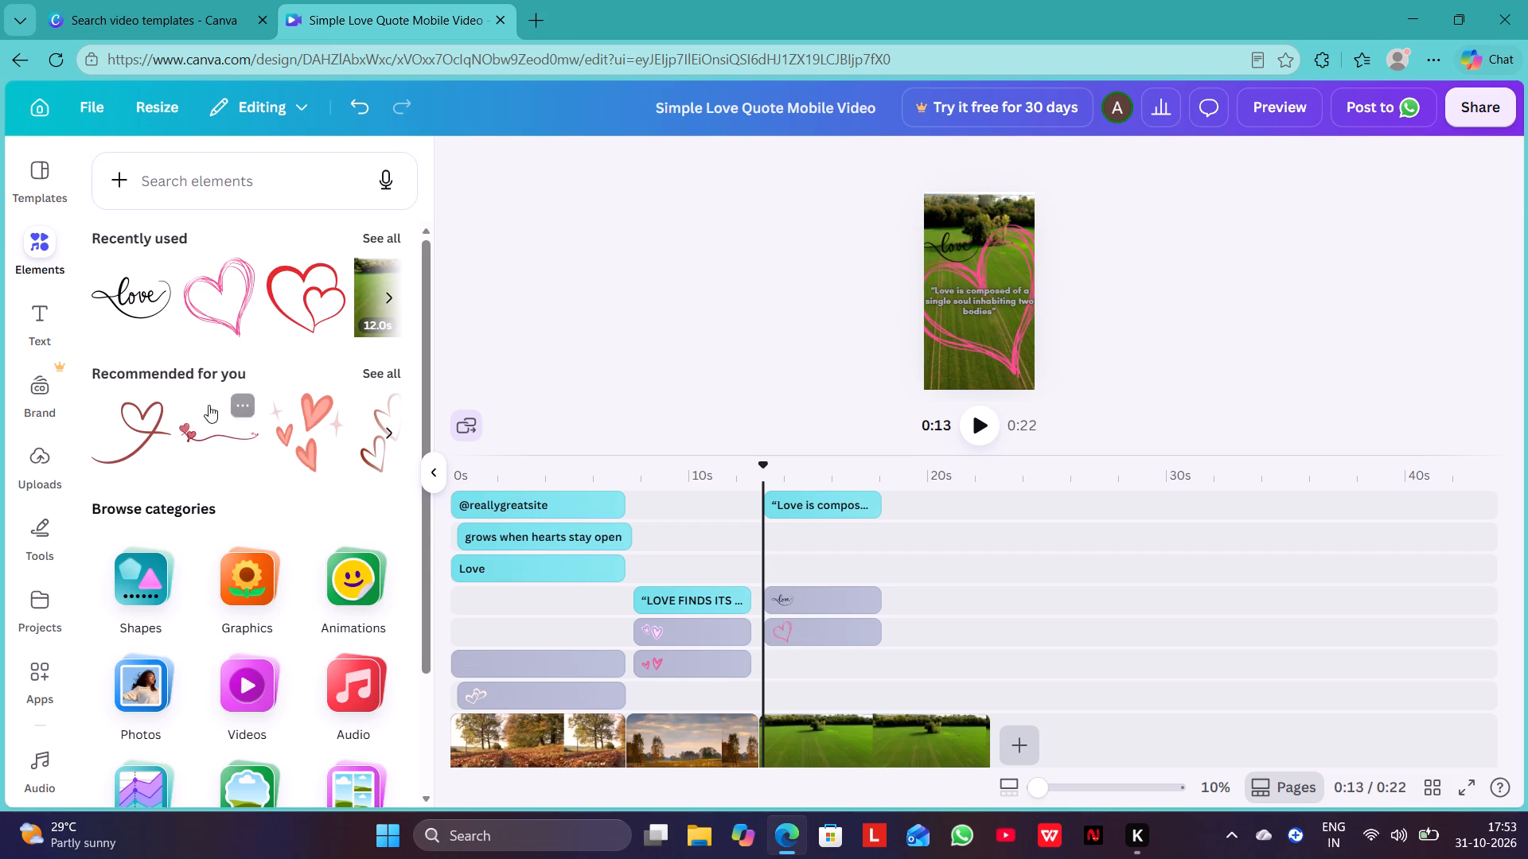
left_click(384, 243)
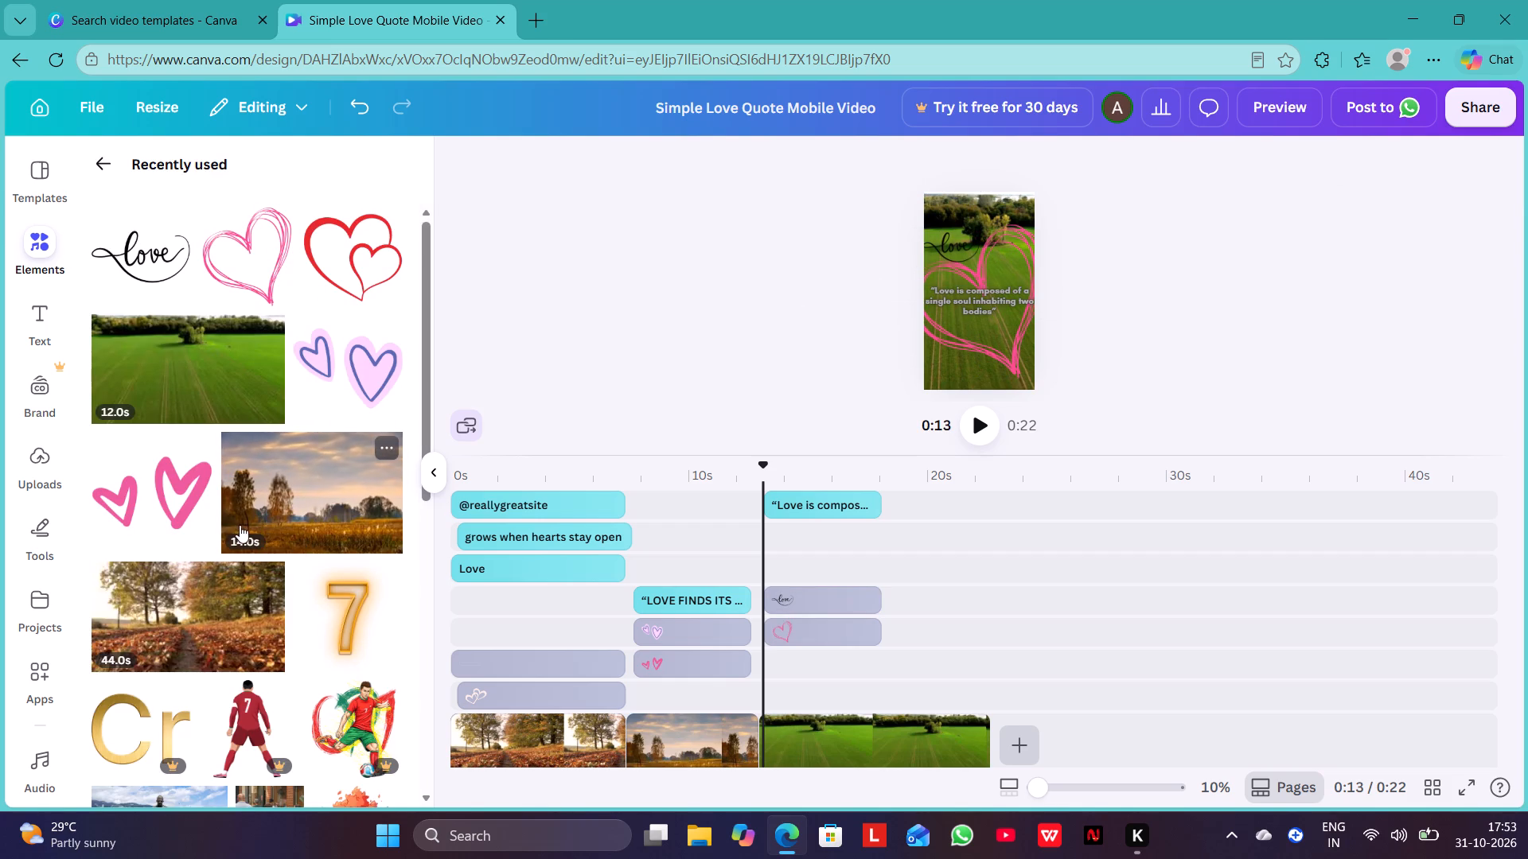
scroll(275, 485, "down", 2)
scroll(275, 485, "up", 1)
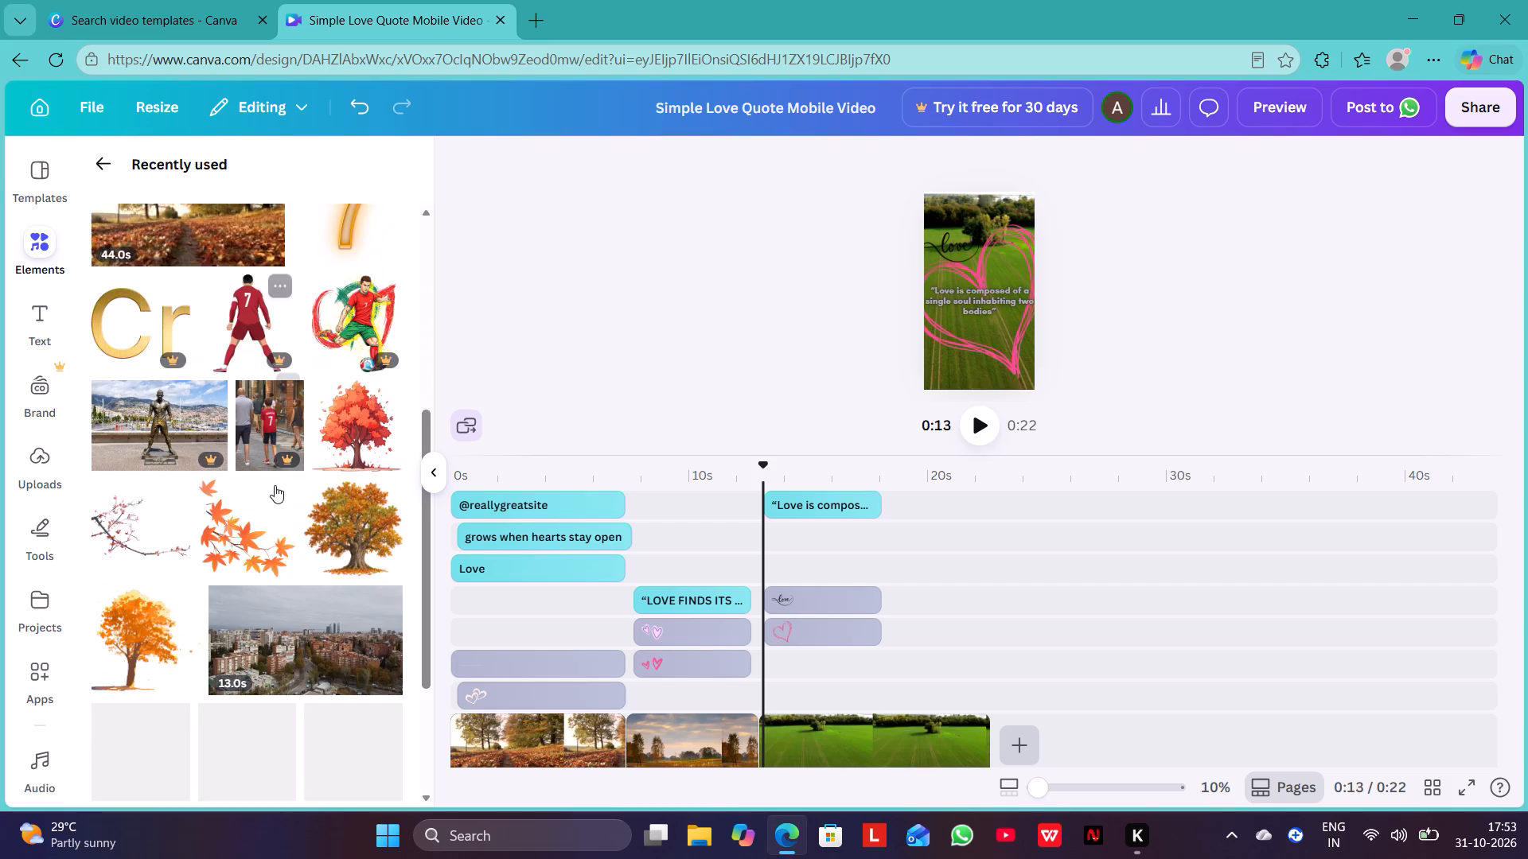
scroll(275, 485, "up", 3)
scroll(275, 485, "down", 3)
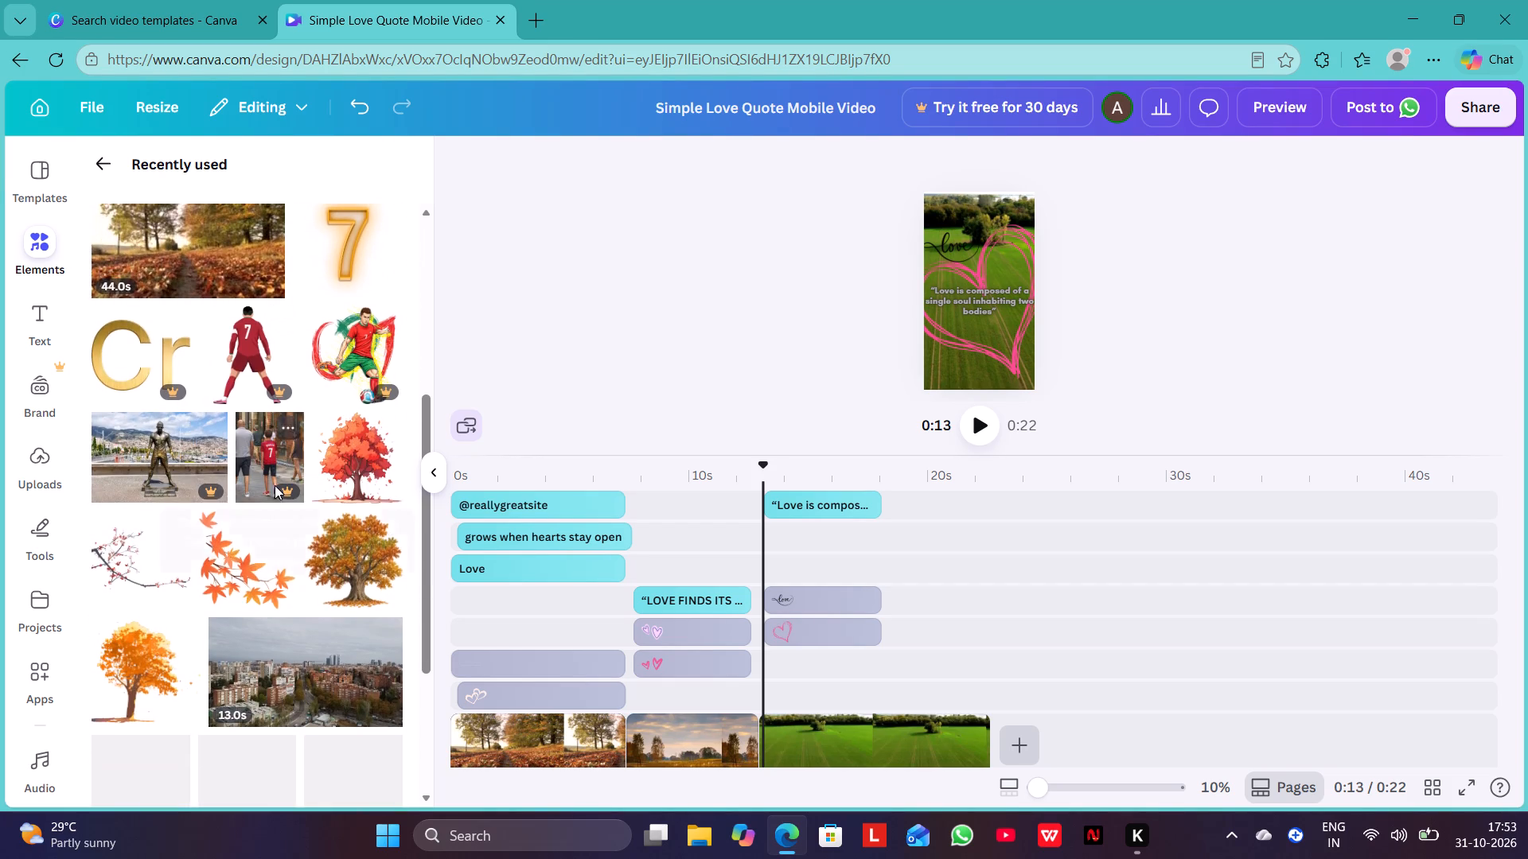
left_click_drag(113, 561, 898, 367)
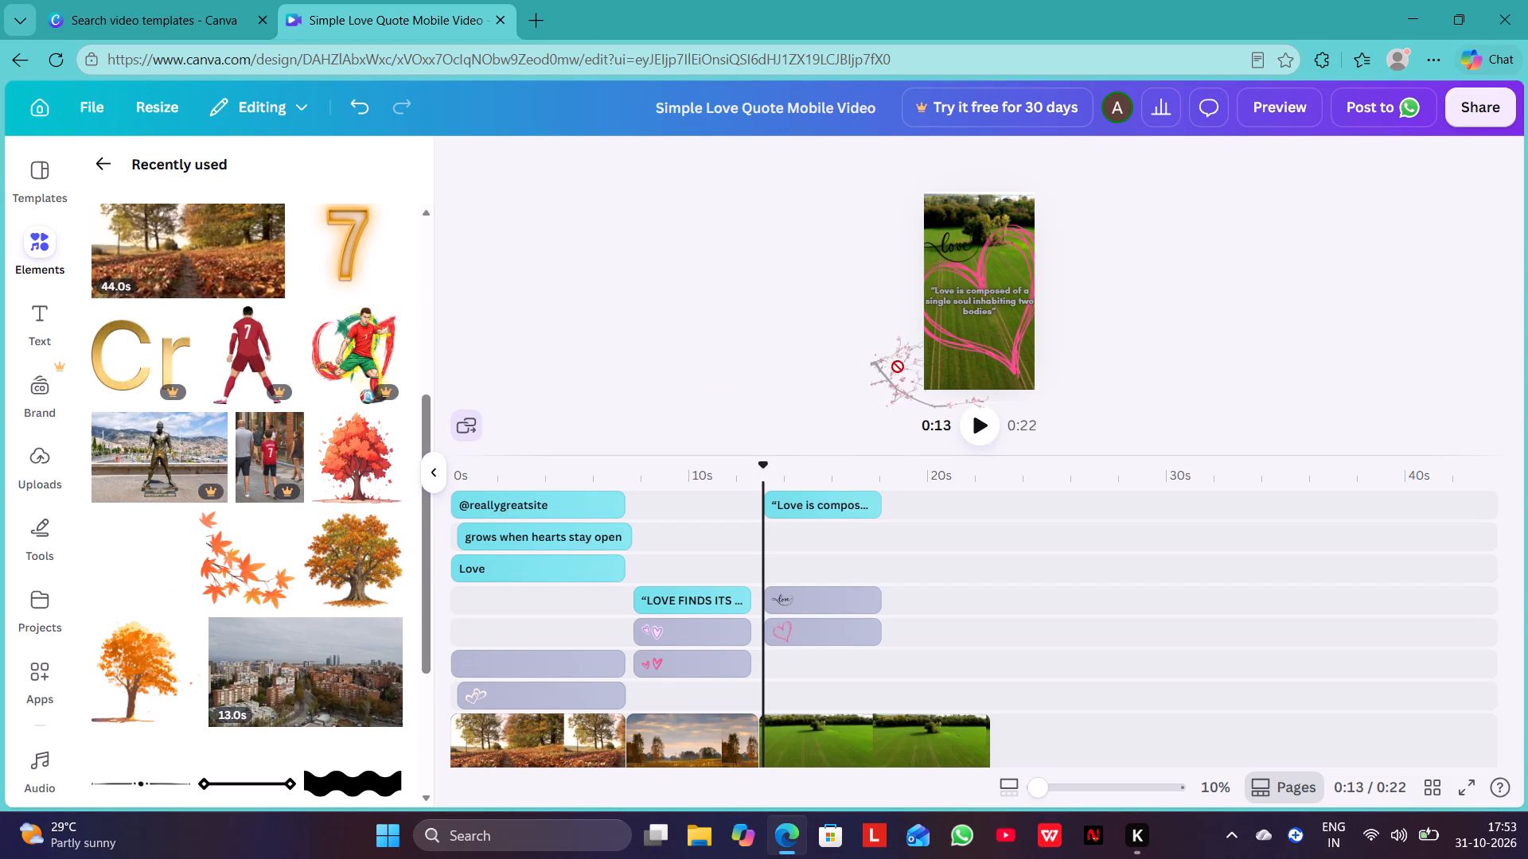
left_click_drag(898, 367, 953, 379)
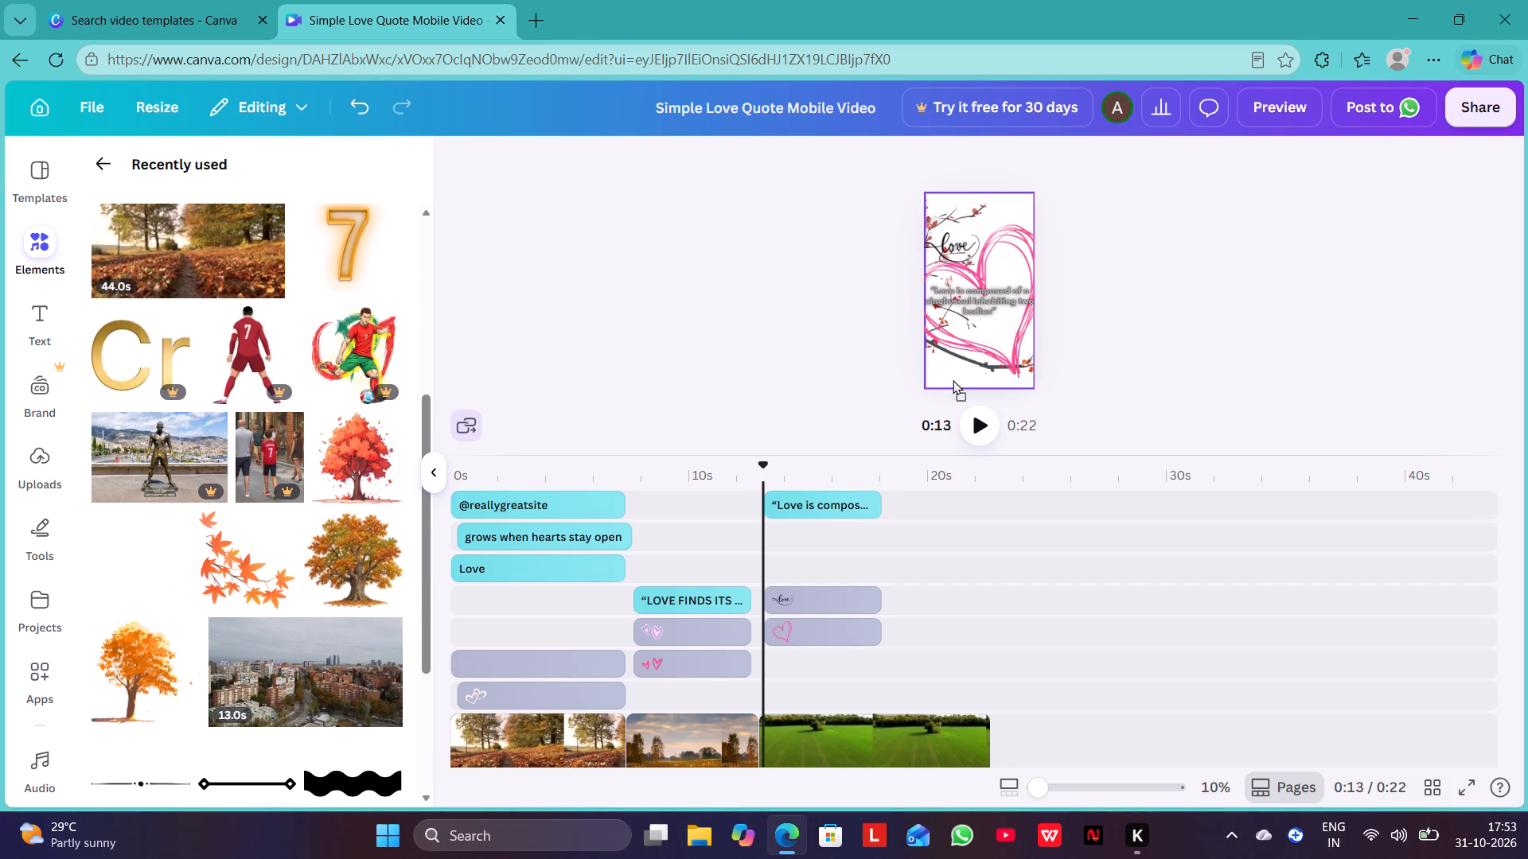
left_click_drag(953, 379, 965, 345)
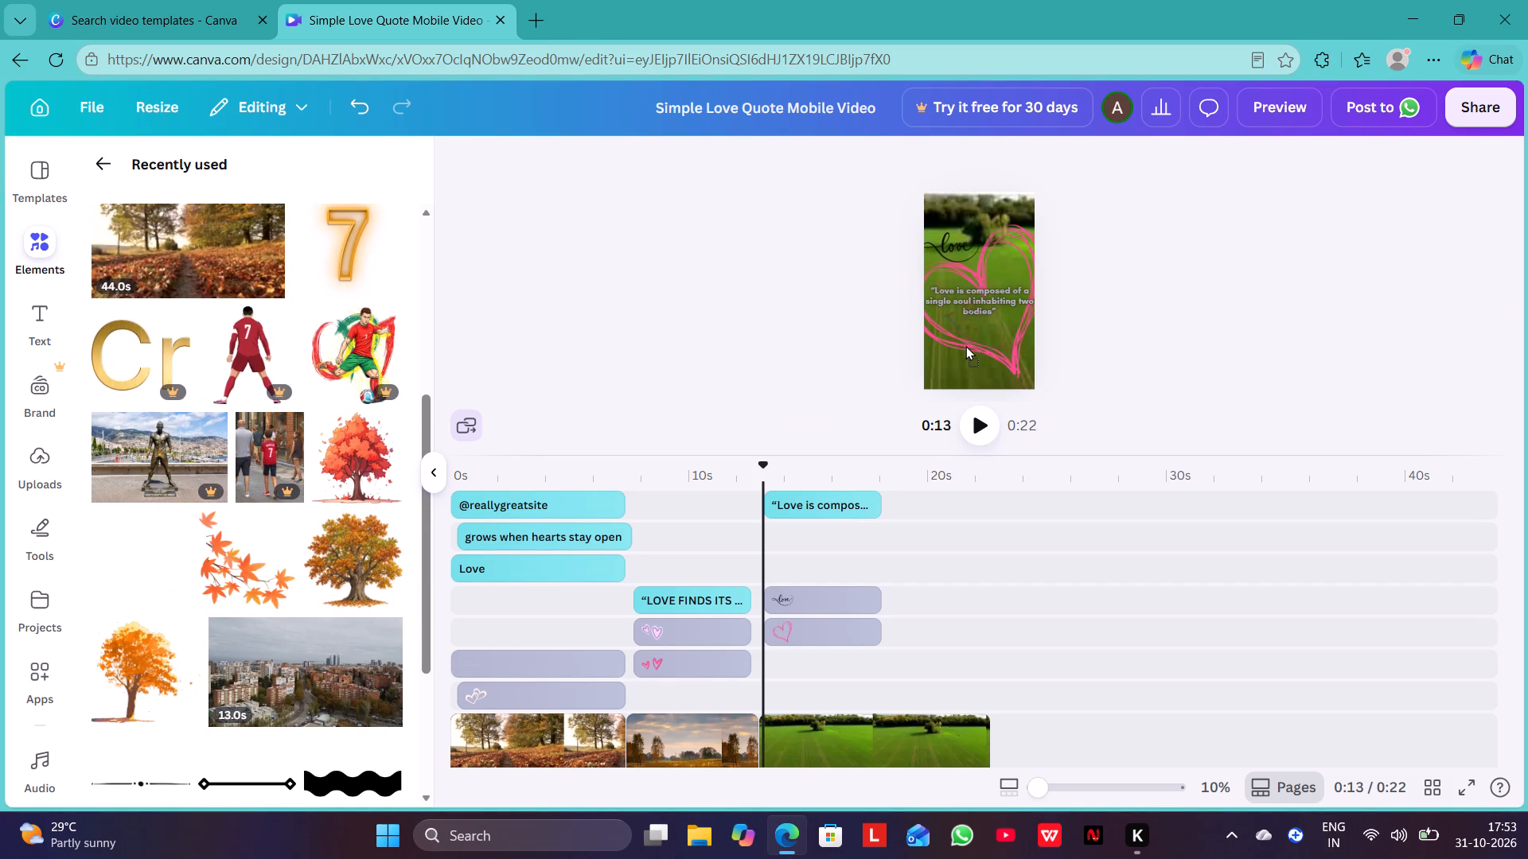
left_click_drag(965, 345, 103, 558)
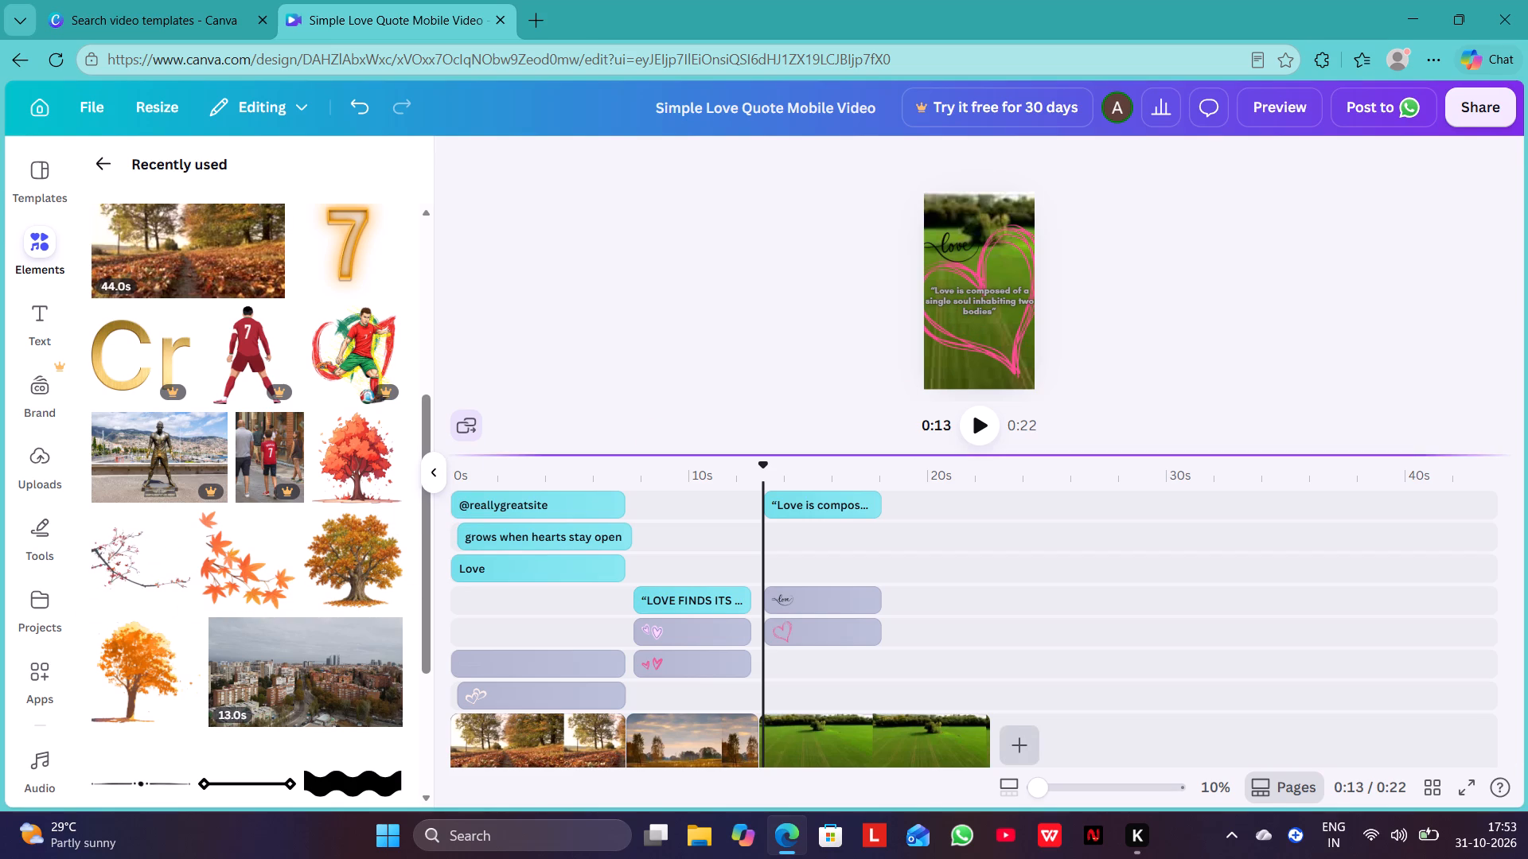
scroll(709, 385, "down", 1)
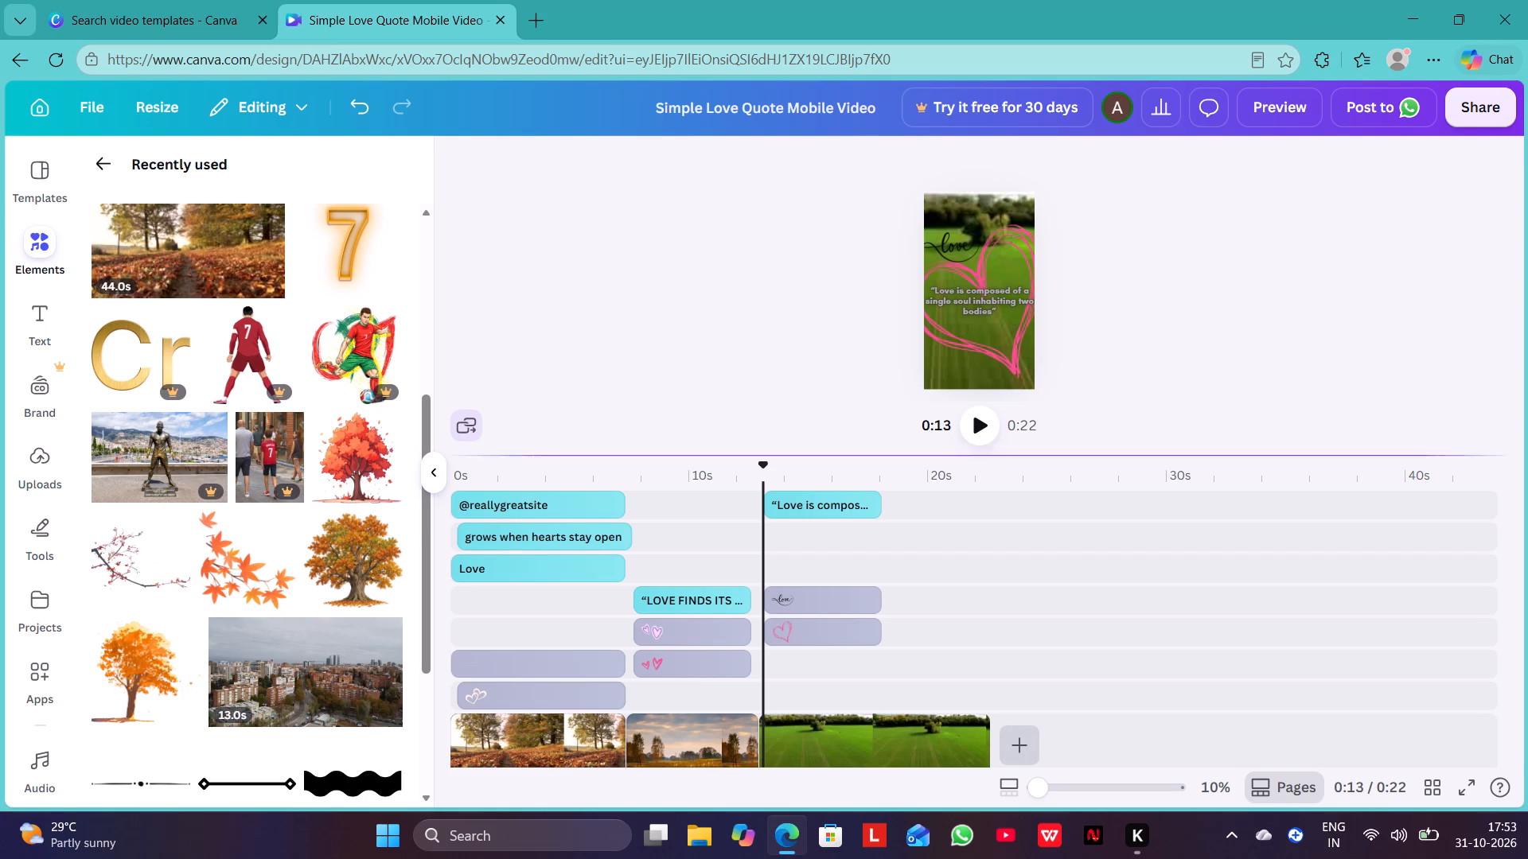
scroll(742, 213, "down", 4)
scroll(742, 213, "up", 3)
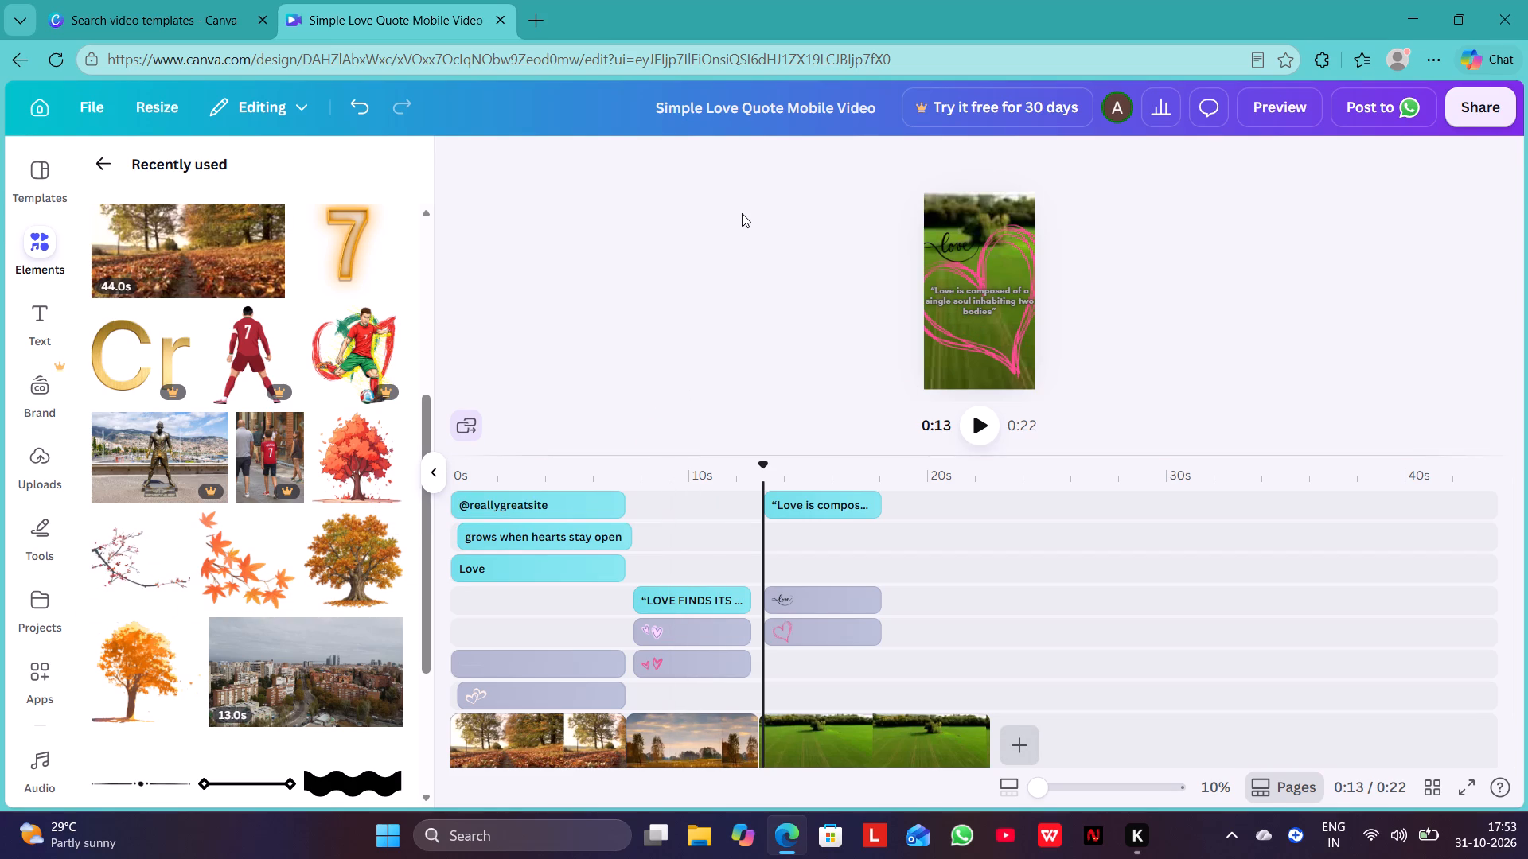
Search the audio library for “love songs” and preview the tracks 'Love Song' and 'Romantic melody of the 80s'.
left_click(42, 772)
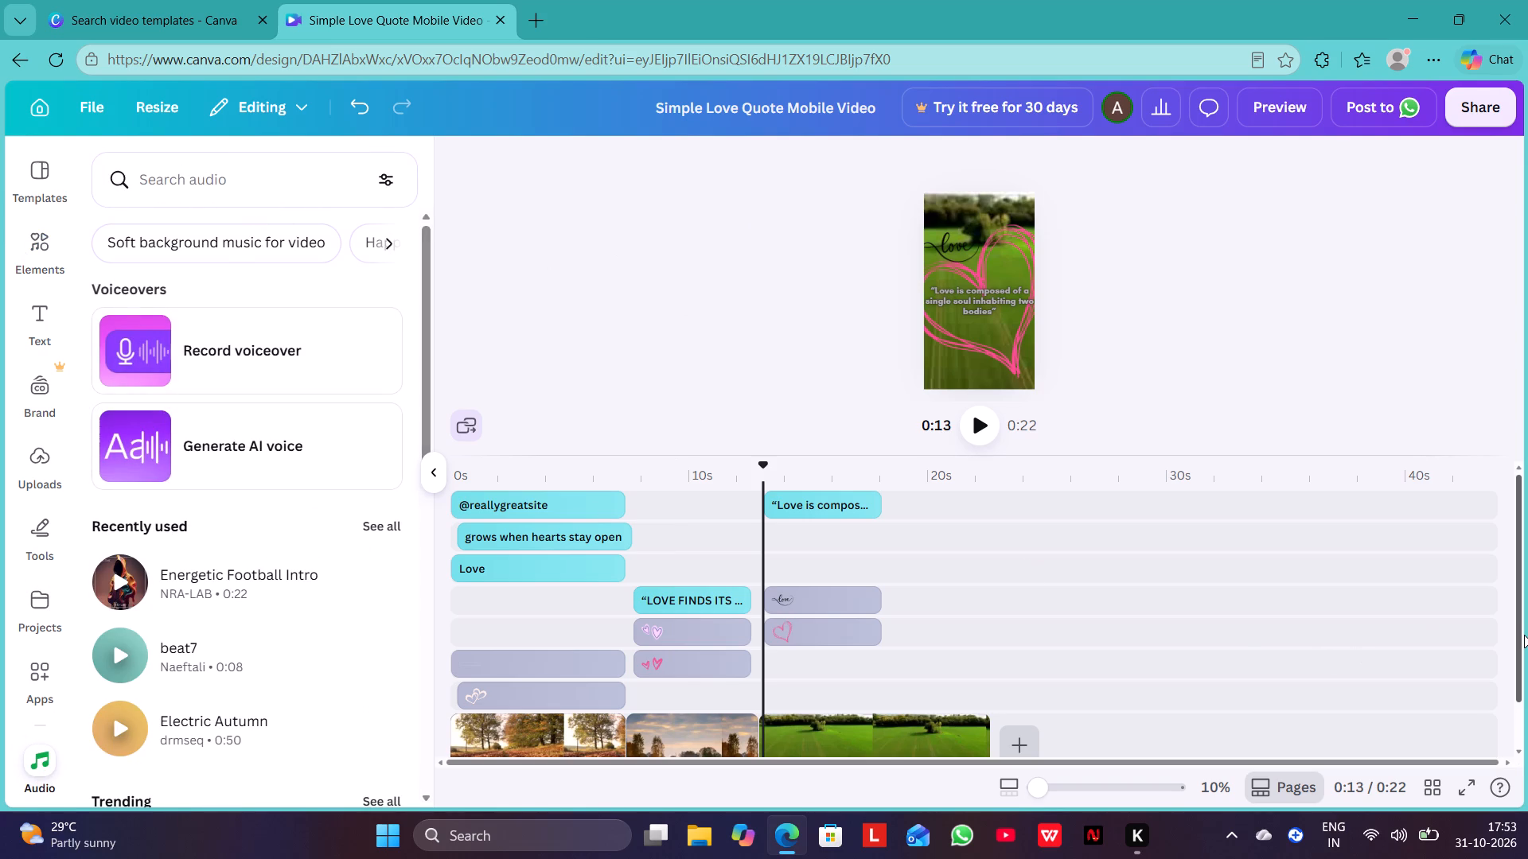
left_click_drag(1520, 637, 1526, 771)
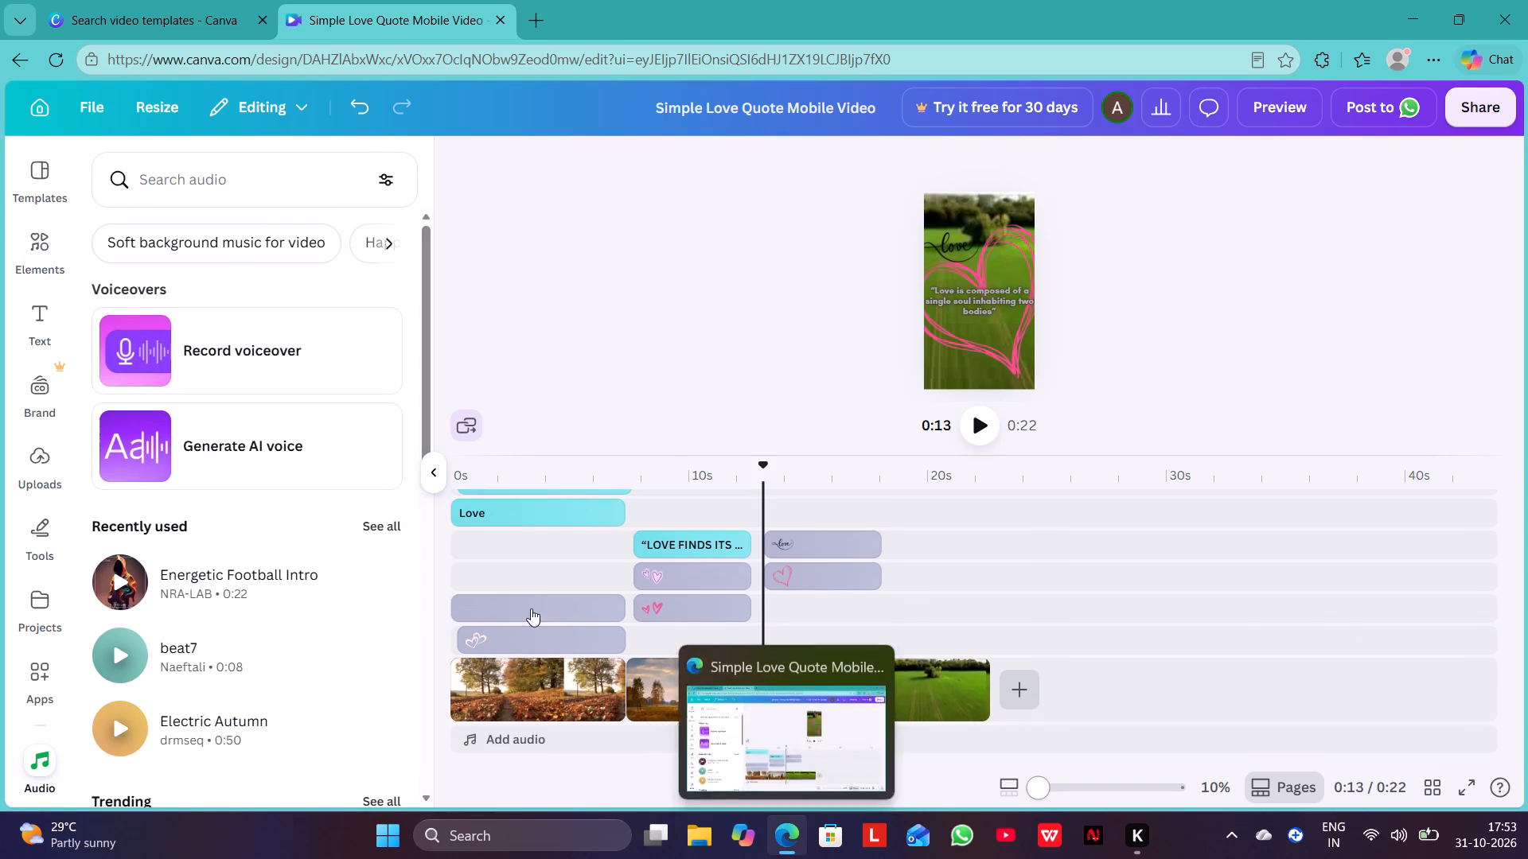
left_click(233, 185)
type("love songs")
key("Return")
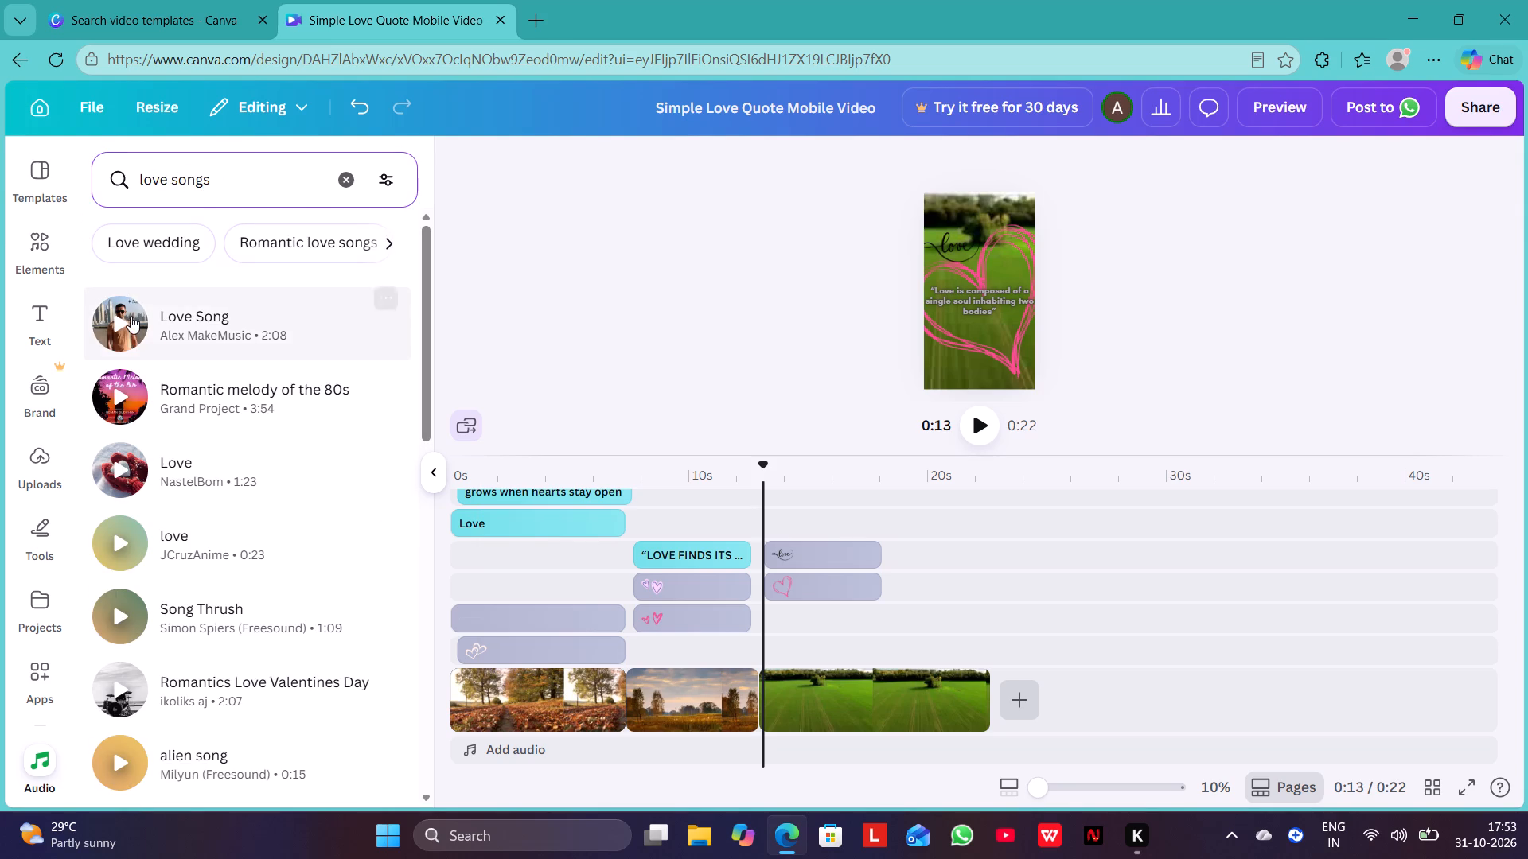
left_click(127, 317)
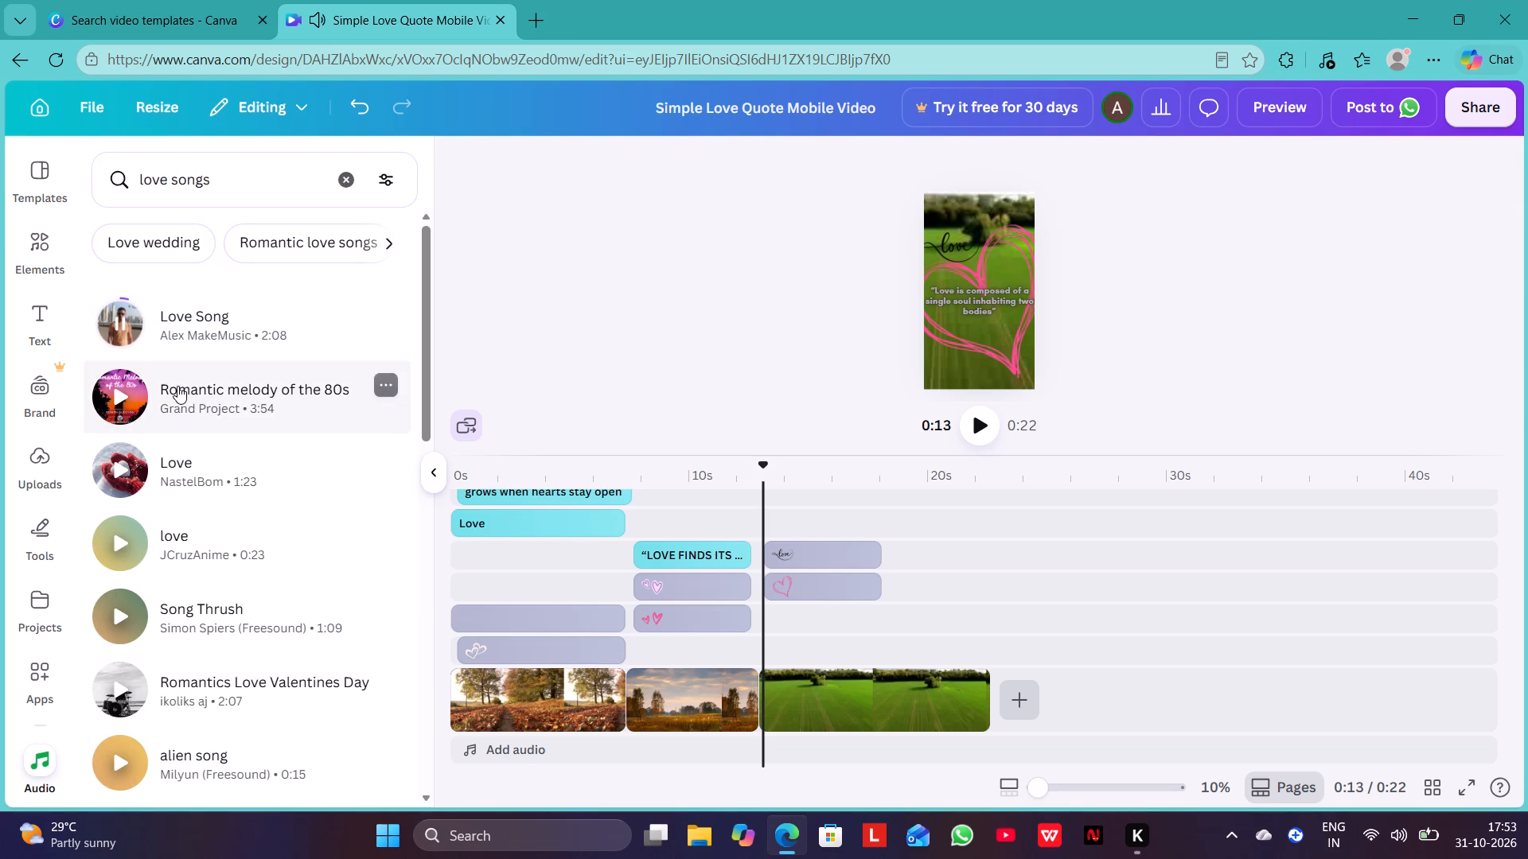
left_click(121, 397)
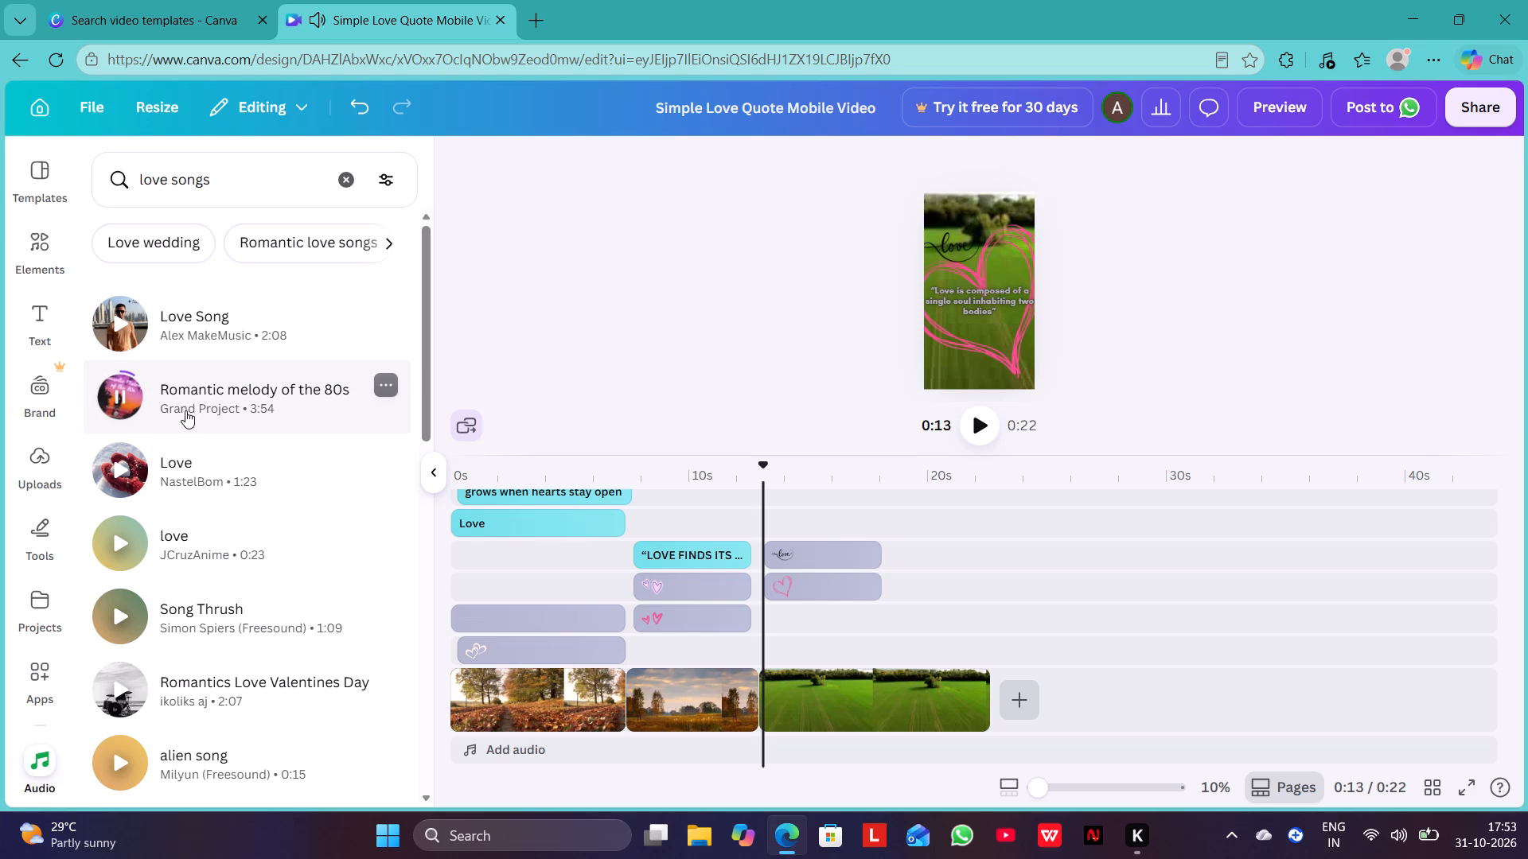
Add 'Romantic melody of the 80s' to the audio track and extend its start to 0 s on the timeline.
left_click_drag(173, 398, 530, 737)
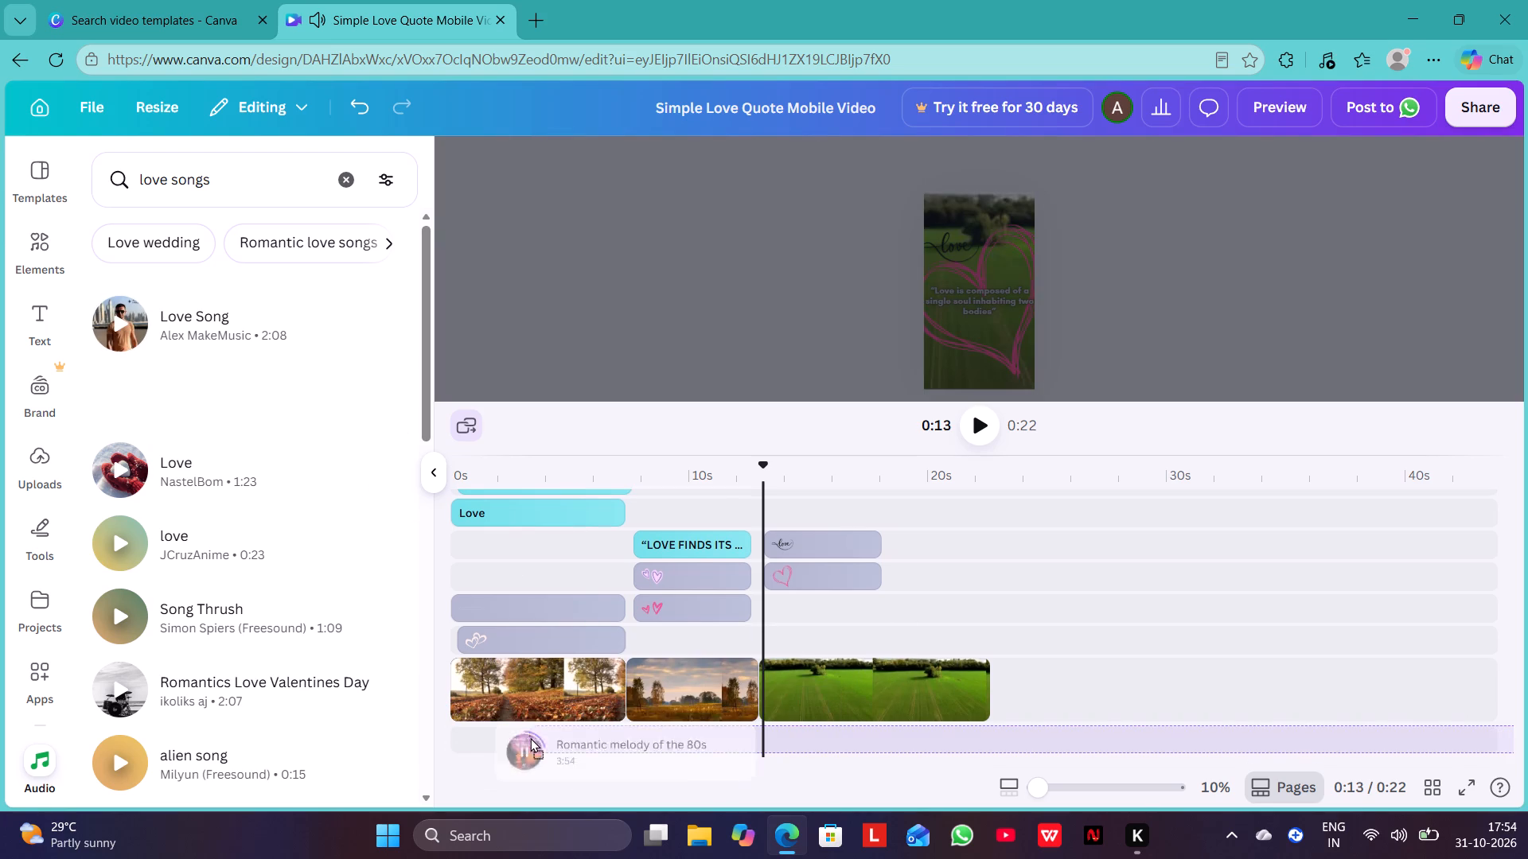
left_click_drag(530, 737, 462, 742)
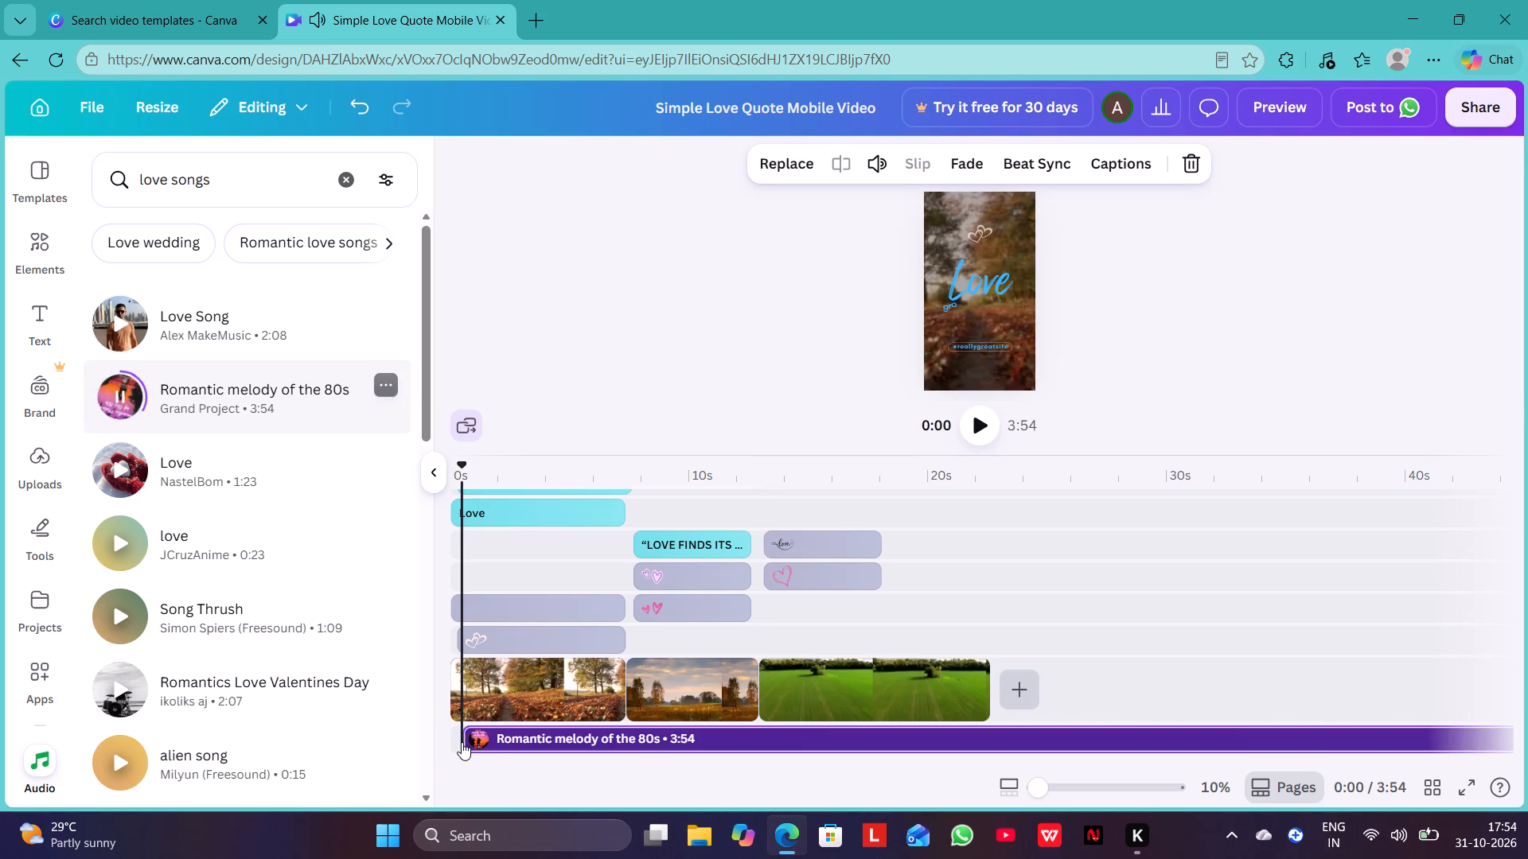
left_click_drag(470, 738, 444, 738)
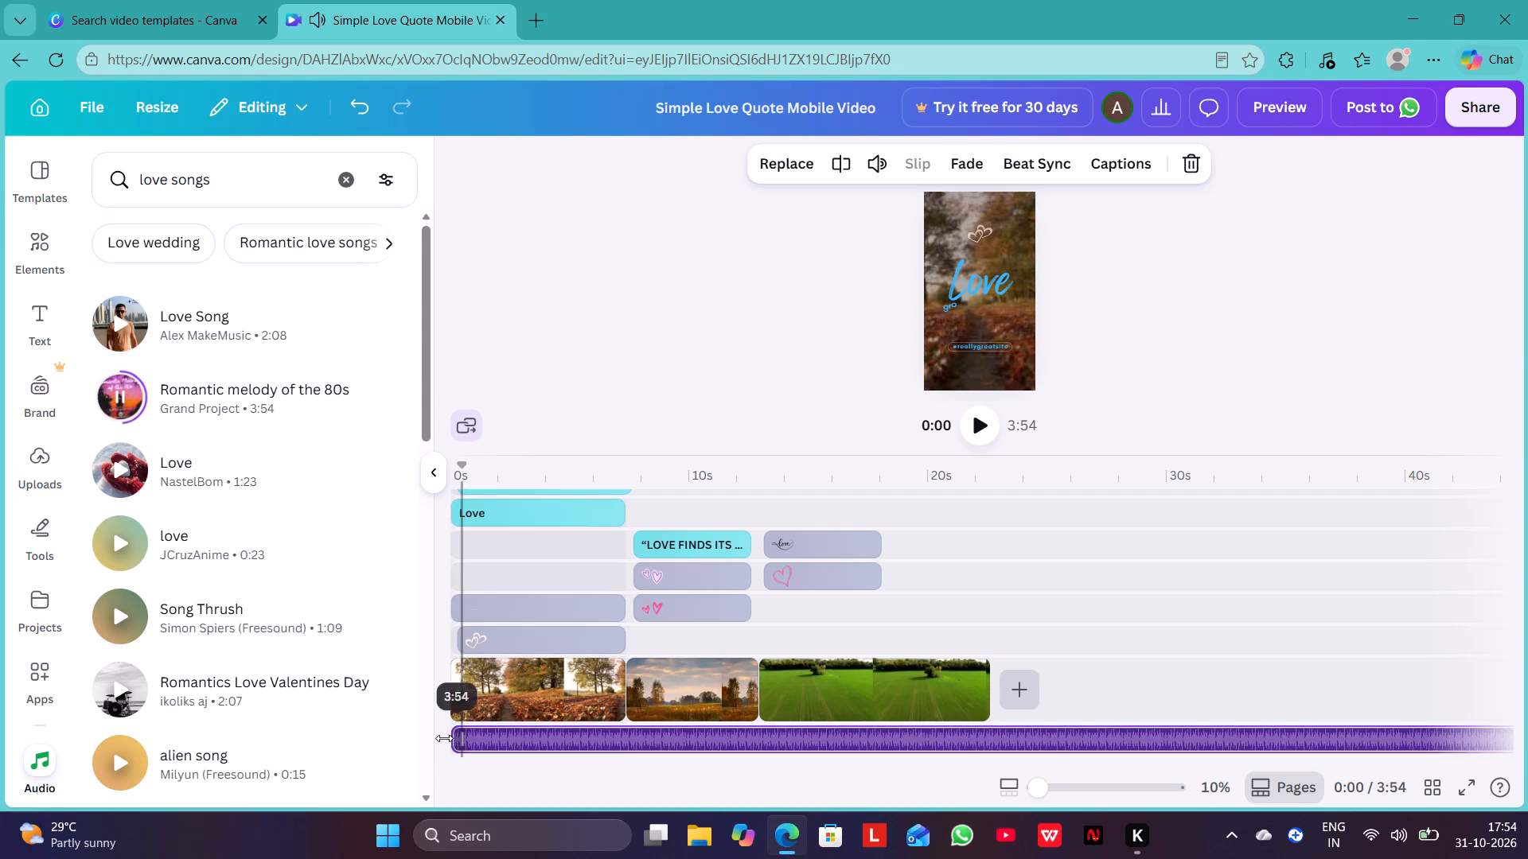
left_click_drag(444, 738, 445, 740)
Trim the end of the 'Romantic melody of the 80s' audio to 22.6 s, aligned with the end of the green field clip.
scroll(1200, 701, "left", 13)
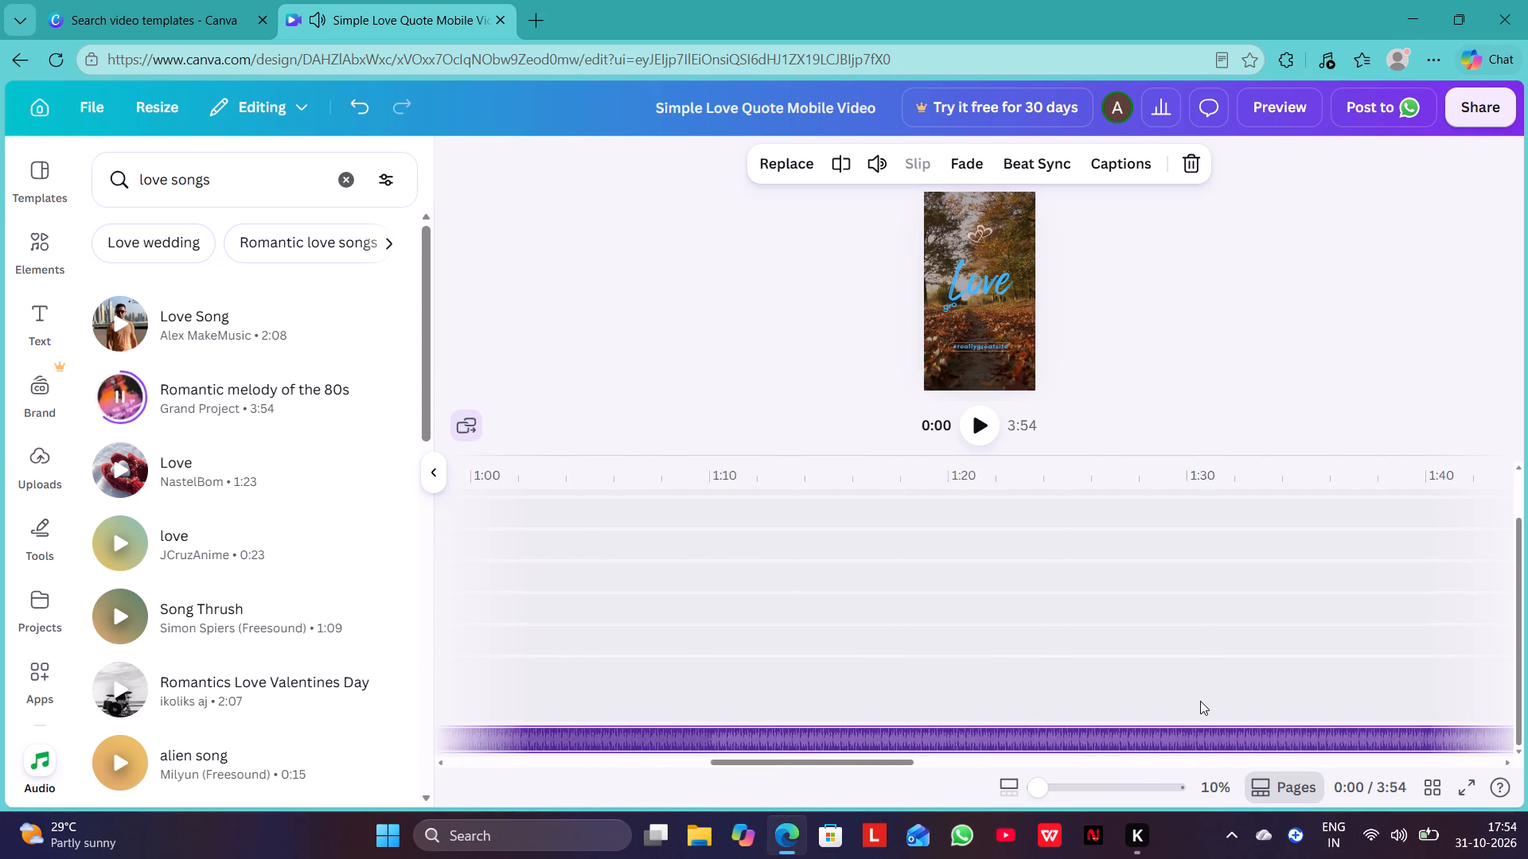
scroll(1200, 701, "left", 14)
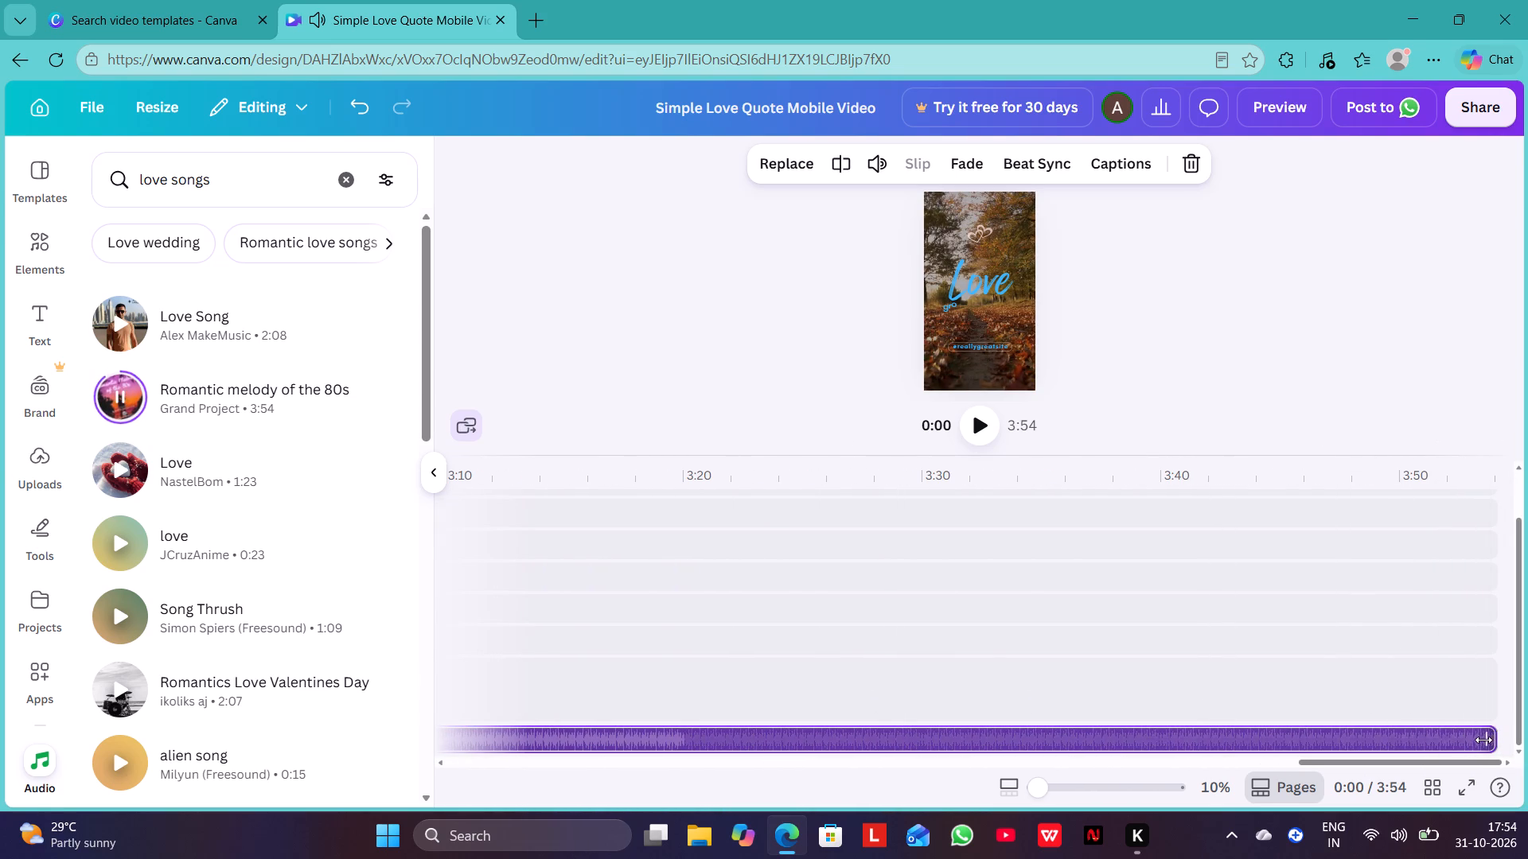
left_click_drag(1483, 740, 752, 714)
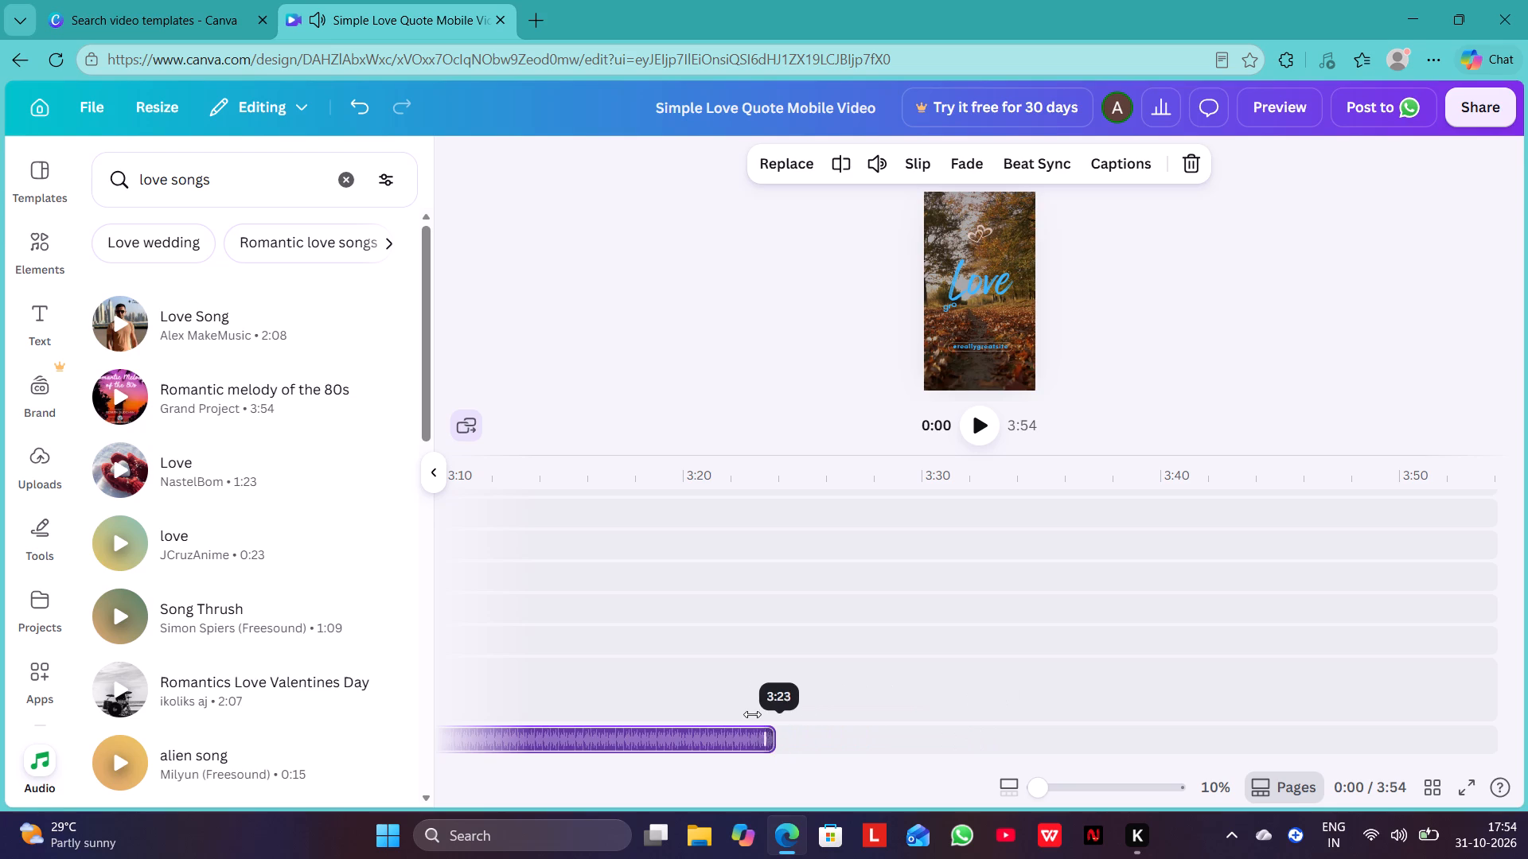
left_click_drag(752, 714, 413, 719)
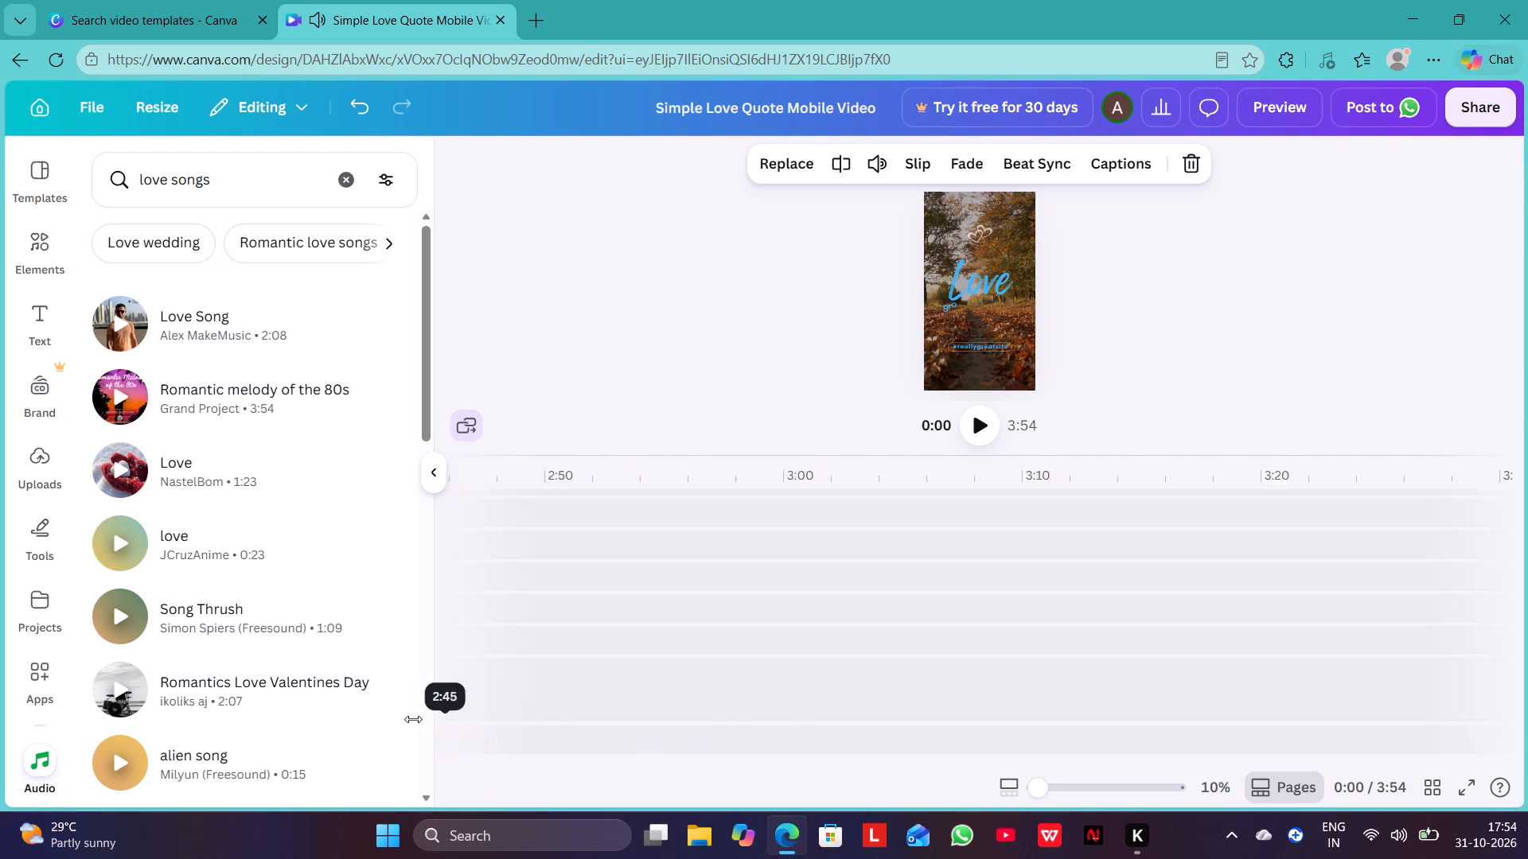
left_click_drag(413, 719, 532, 693)
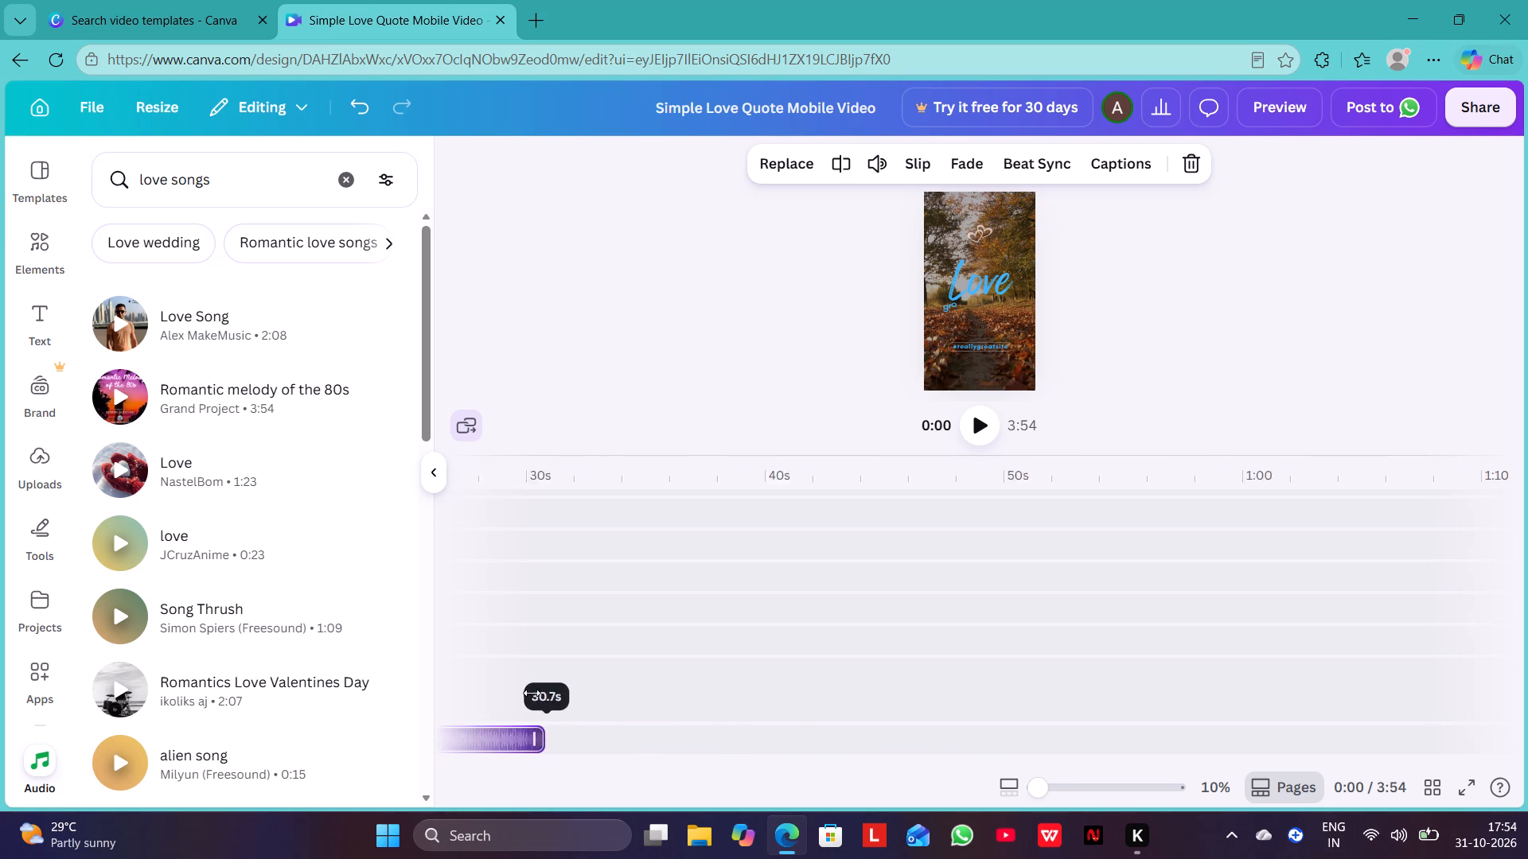
left_click_drag(532, 693, 694, 678)
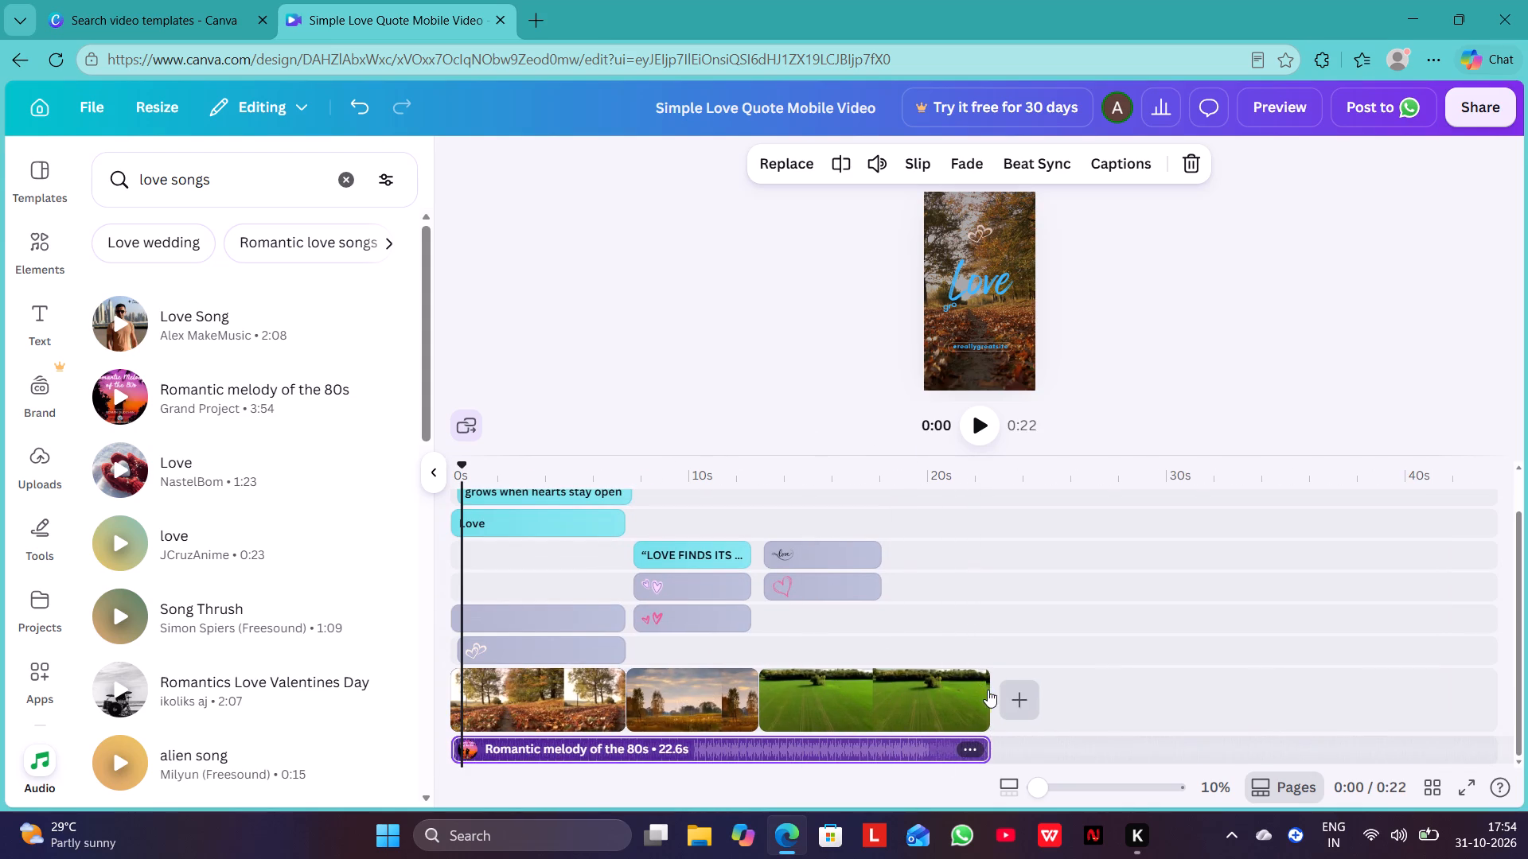
Trim the end of the green field clip to 5.1 s, aligned with the end of the 'Love is composed' quote and its graphics.
left_click_drag(982, 694, 916, 698)
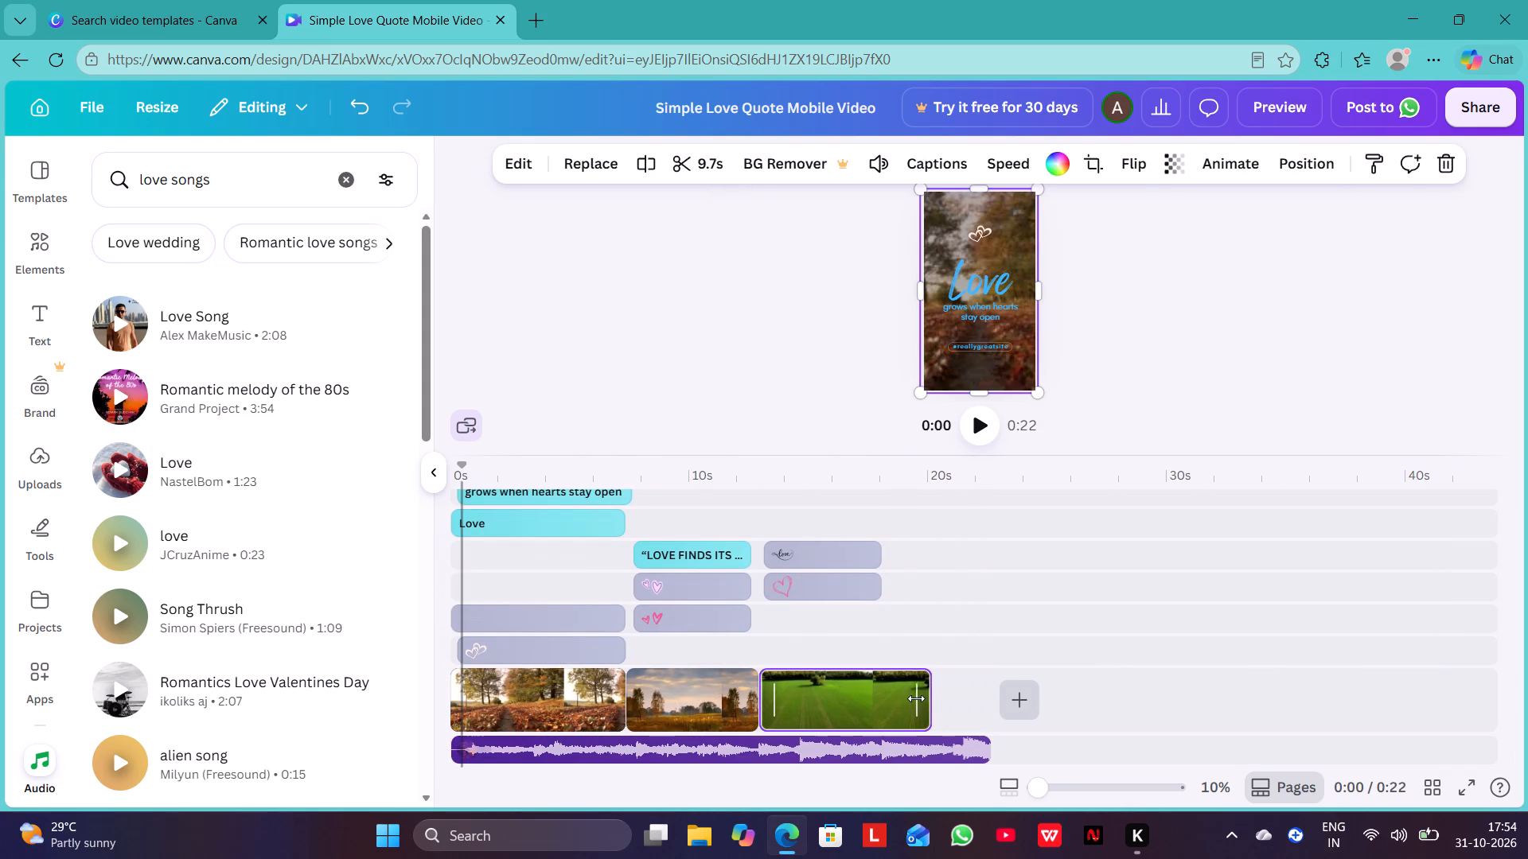
left_click_drag(916, 698, 887, 698)
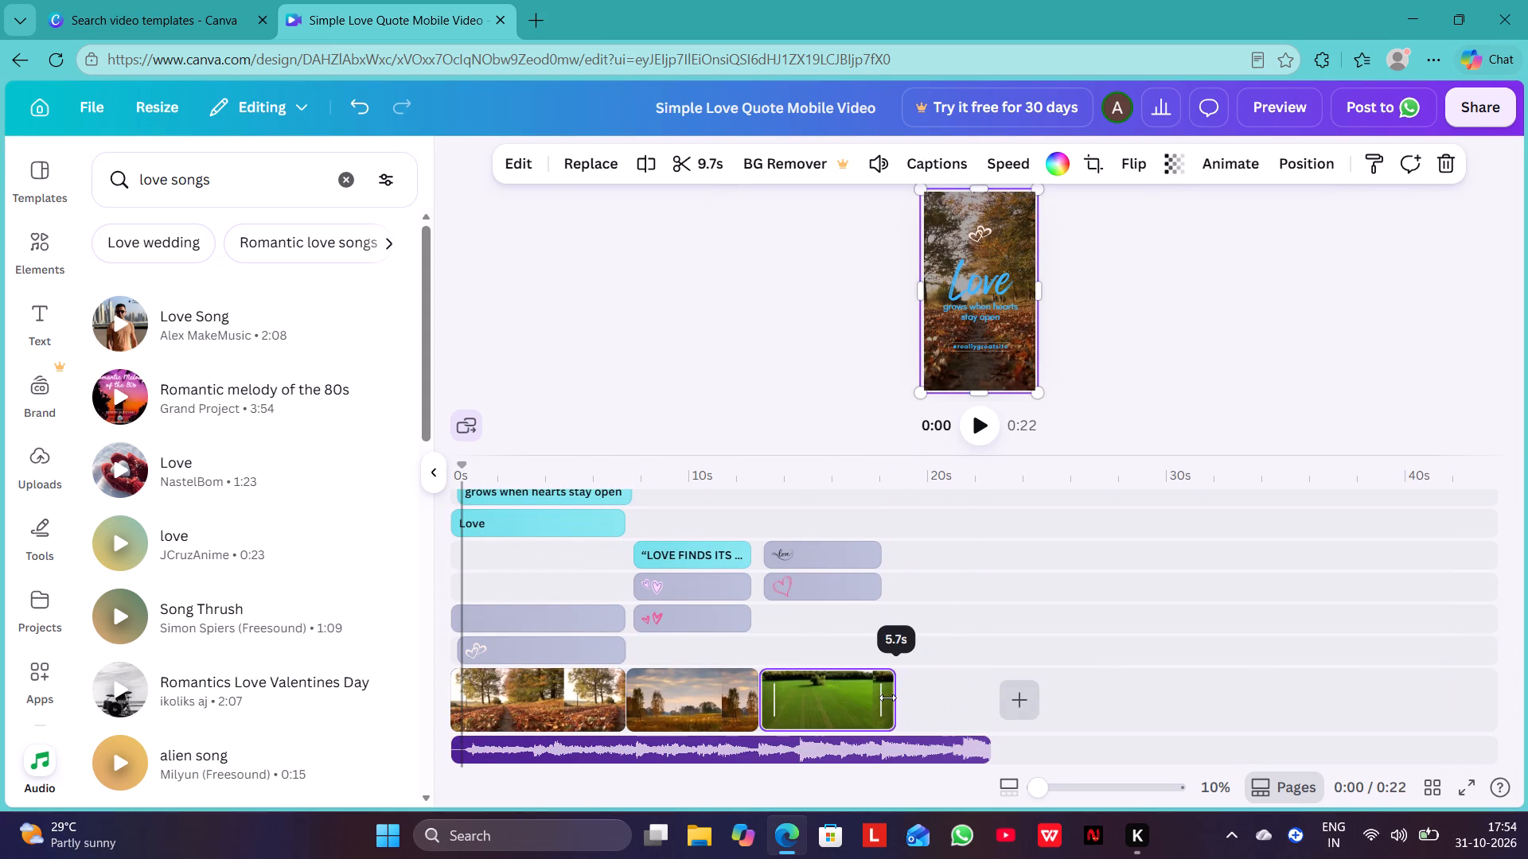
left_click_drag(887, 698, 875, 698)
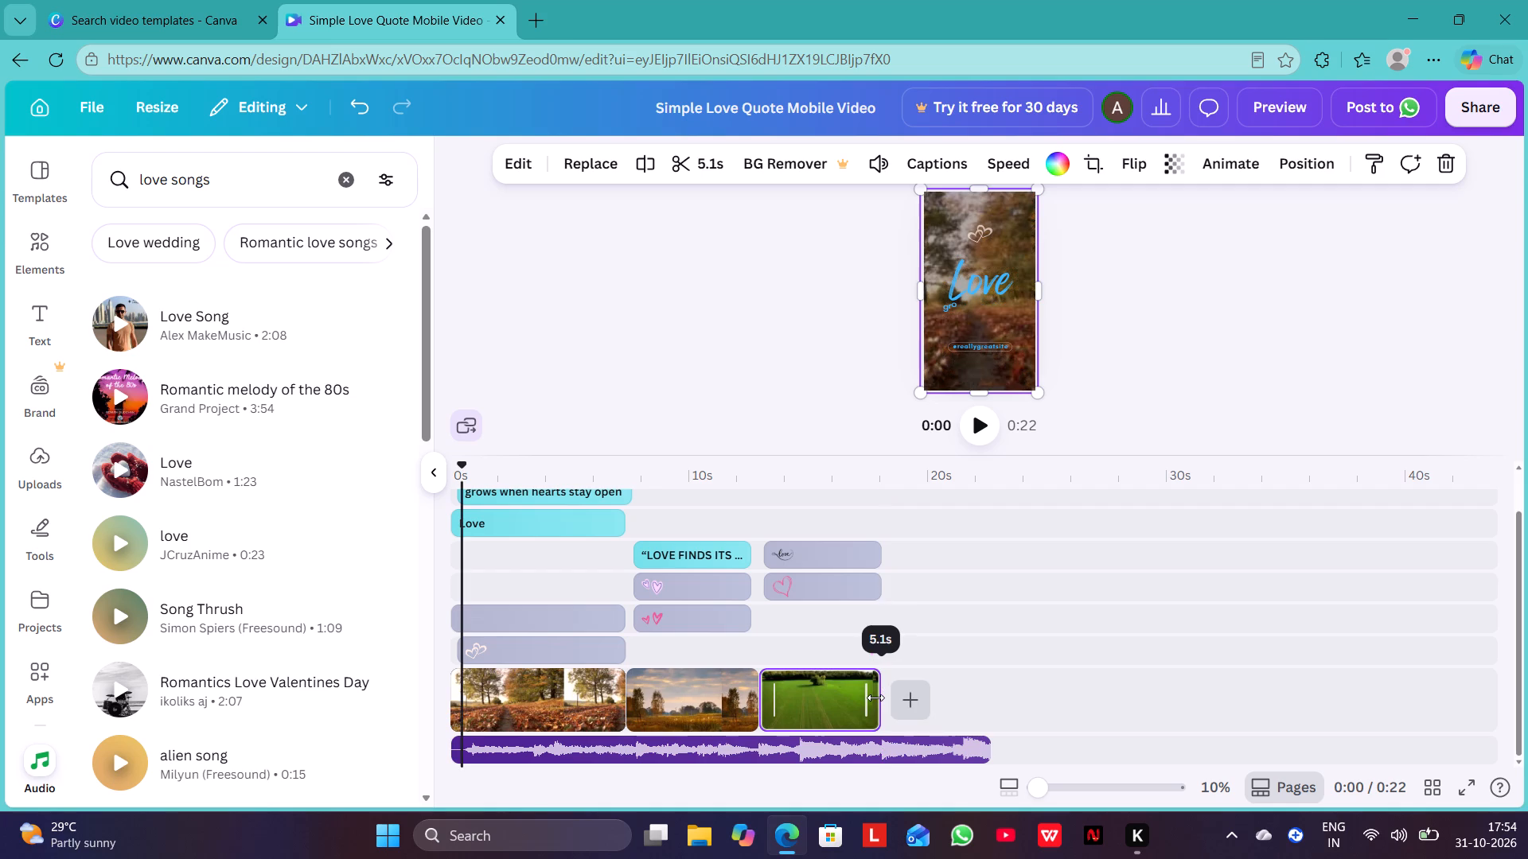
Shorten the 'Romantic melody of the 80s' audio to 18.0 s, ending together with the green field clip.
left_click_drag(981, 744, 881, 744)
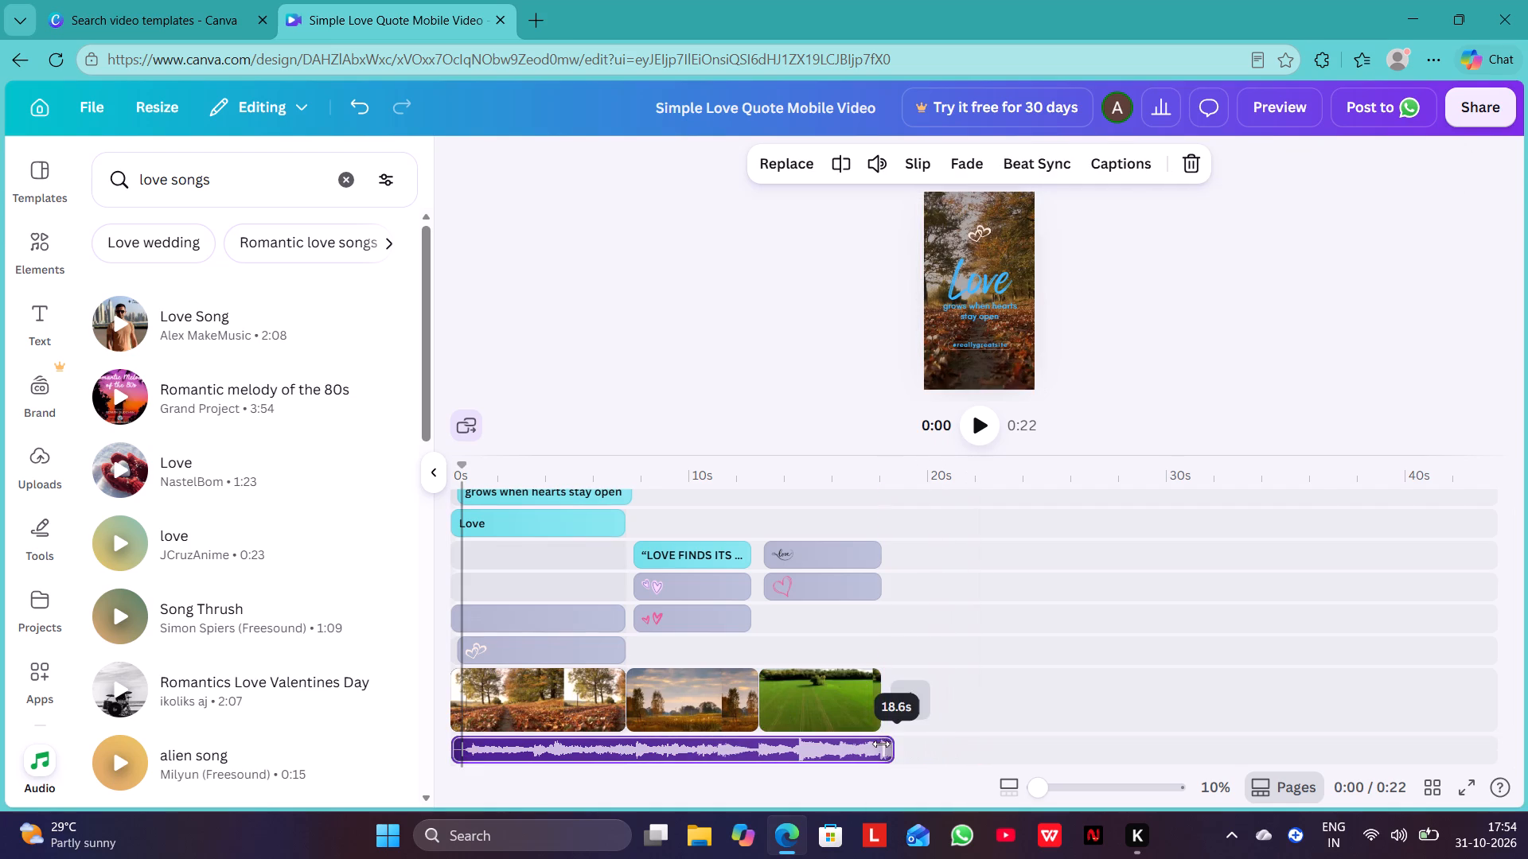
left_click_drag(881, 744, 877, 744)
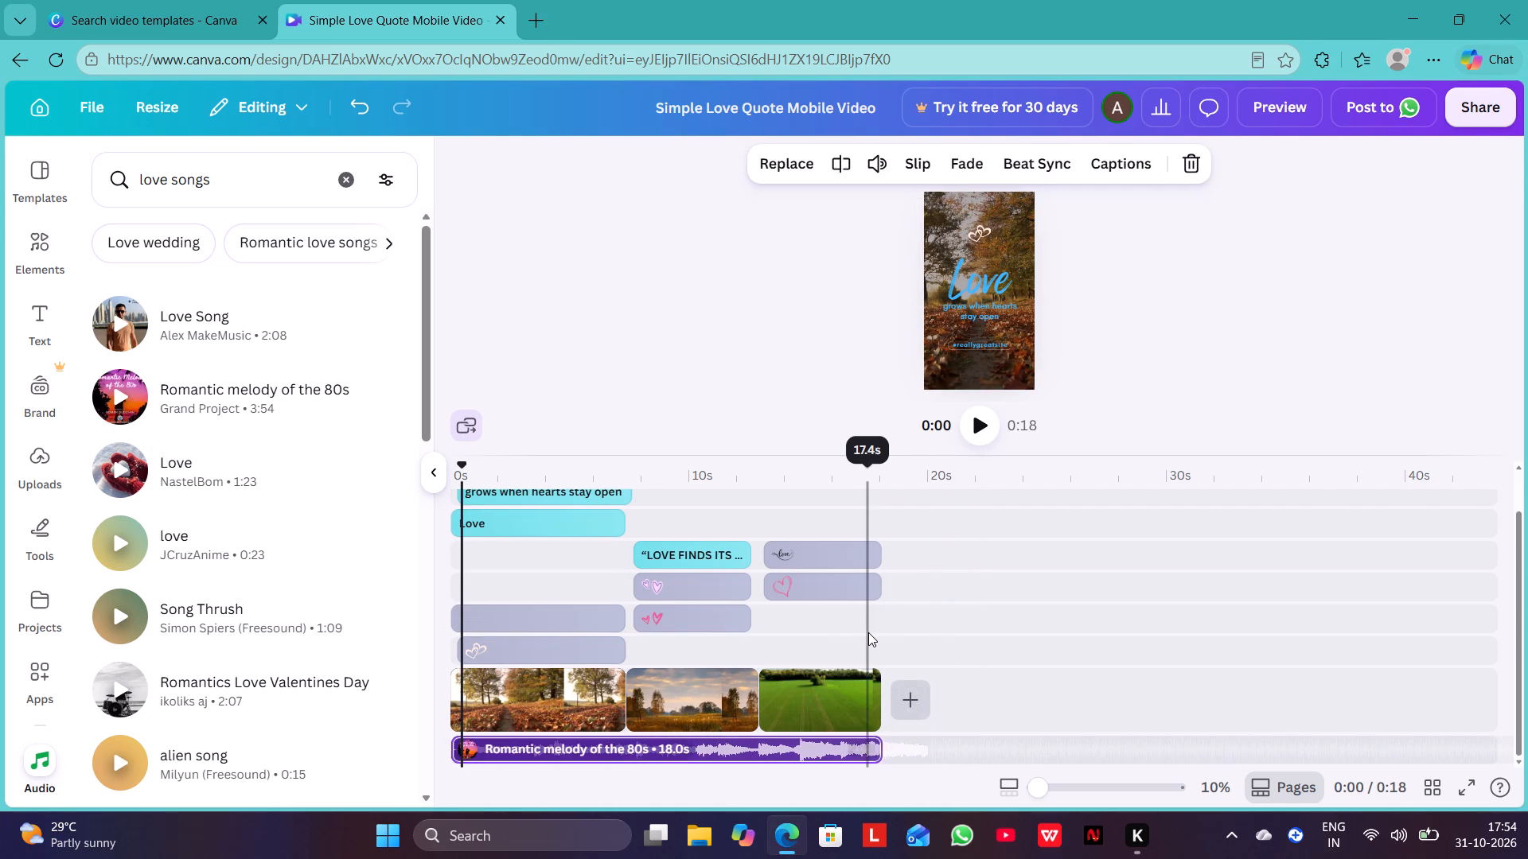
Play the full-screen preview of the finished video through to the green field scene, and close it.
scroll(868, 632, "up", 1)
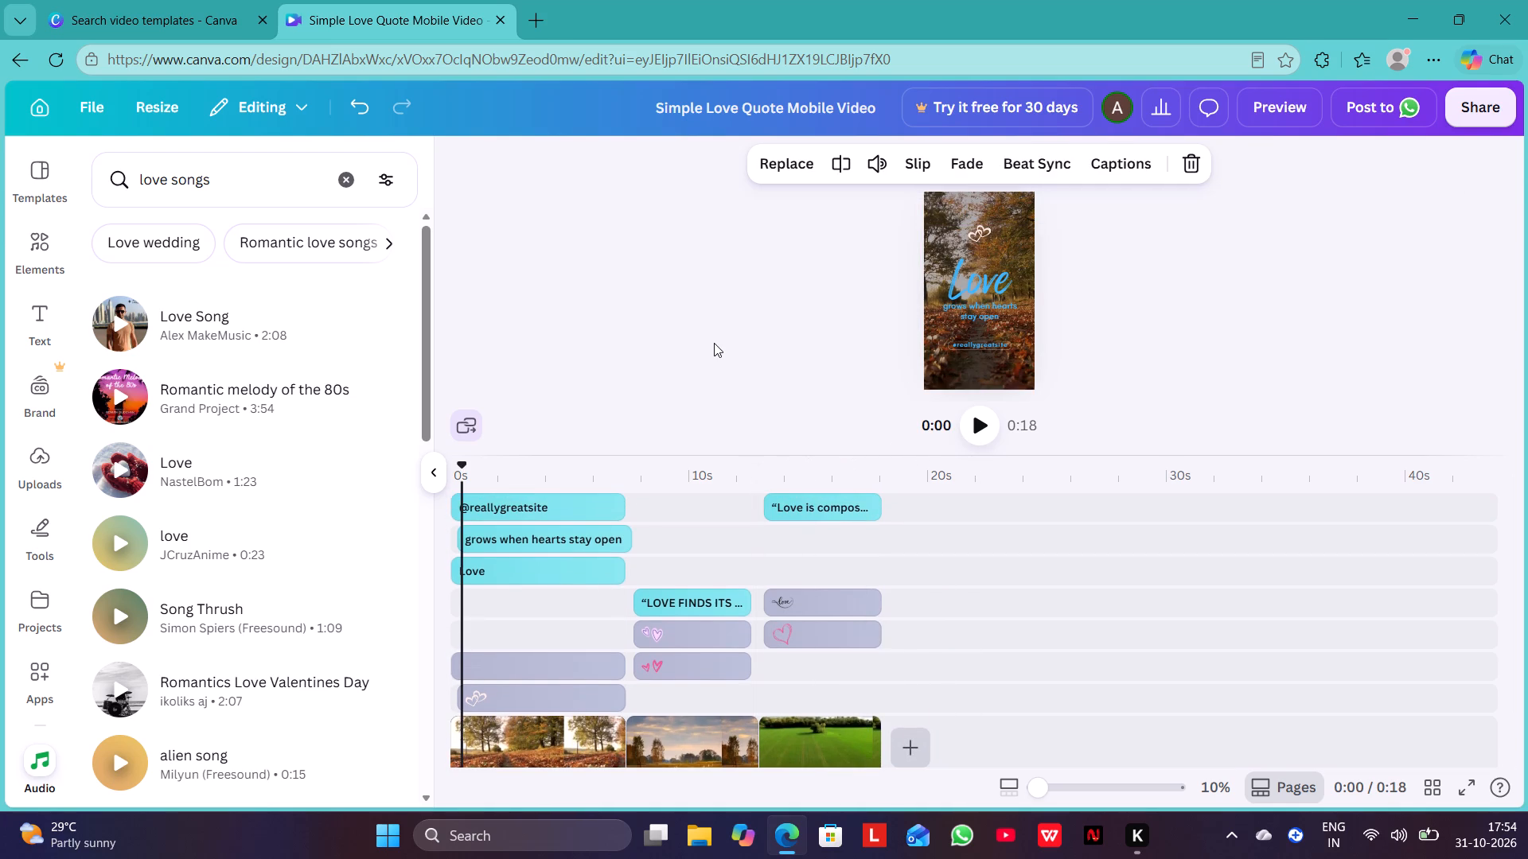
left_click(1287, 93)
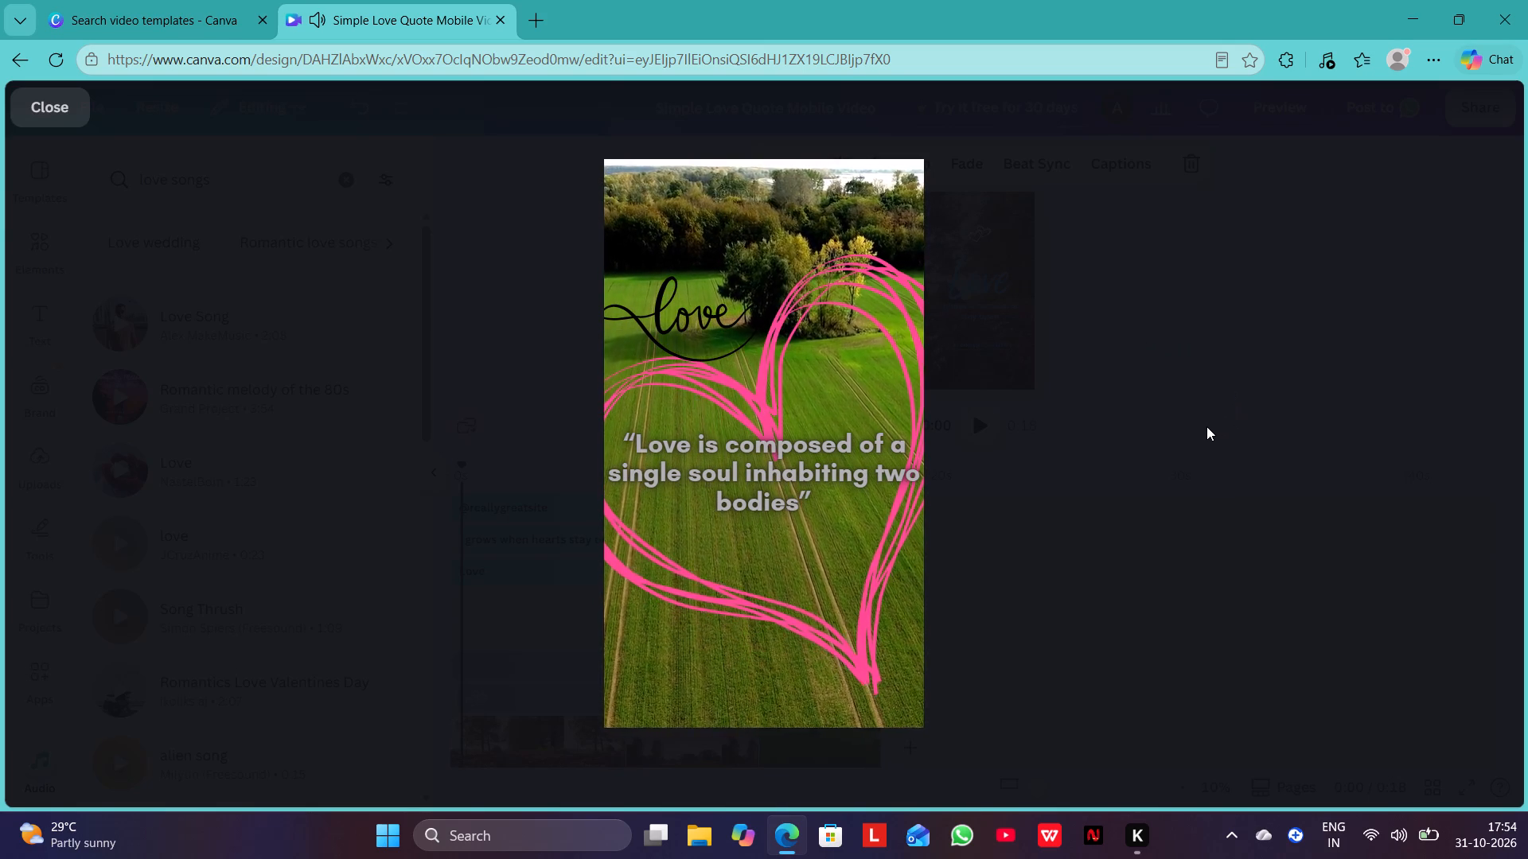
left_click(35, 124)
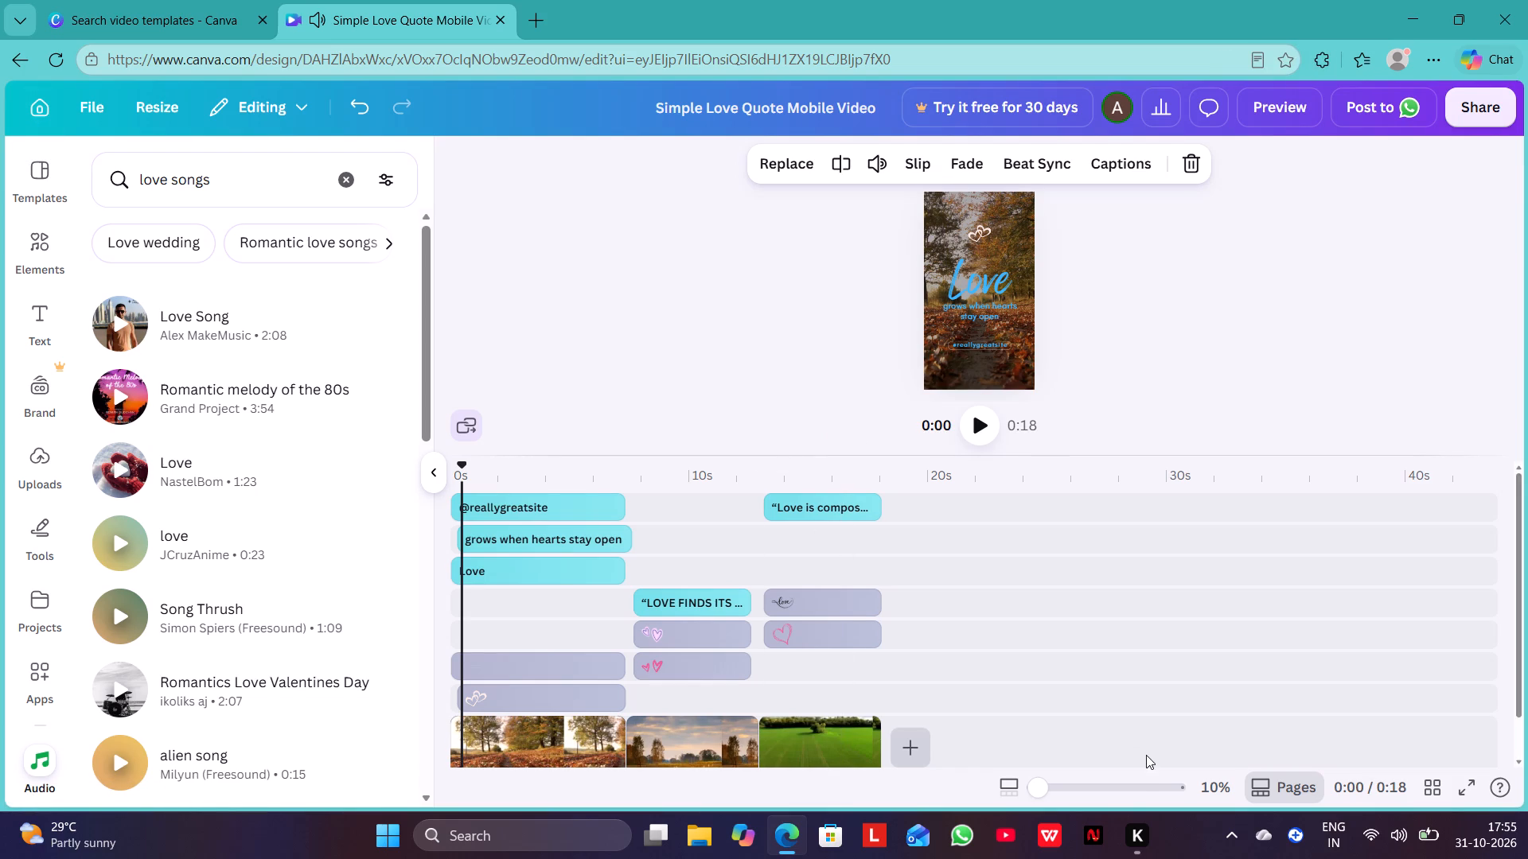